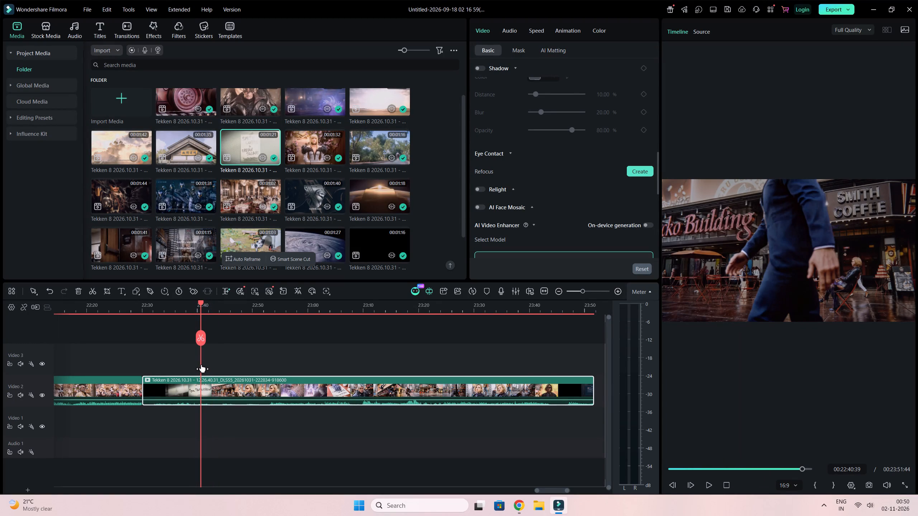
Split the 12.26.40.31 clip on Video 2 at about 00:22:40 and delete the portion before the cut.
{"action": "left_click", "coordinate": [92, 291]}
{"action": "left_click", "coordinate": [157, 390]}
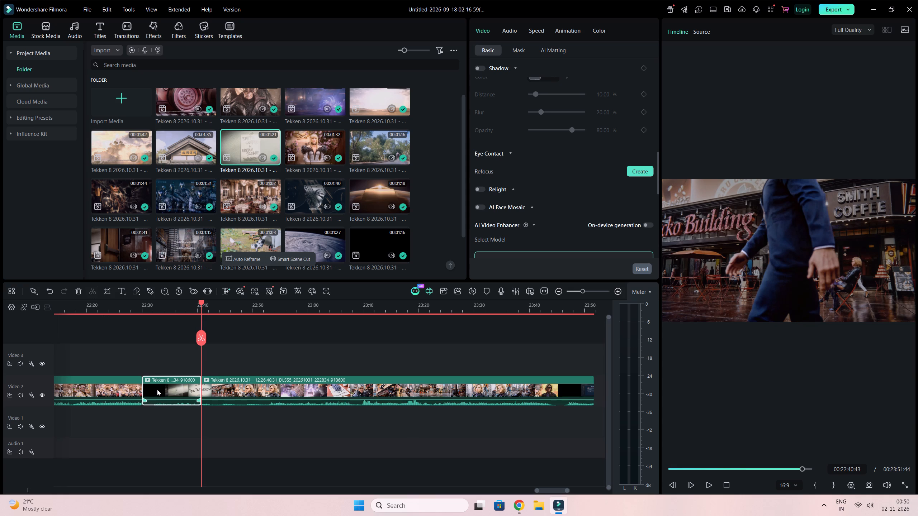
{"action": "left_click", "coordinate": [157, 390]}
{"action": "key", "text": "Delete"}
{"action": "double_click", "coordinate": [157, 390]}
{"action": "key", "text": "Delete"}
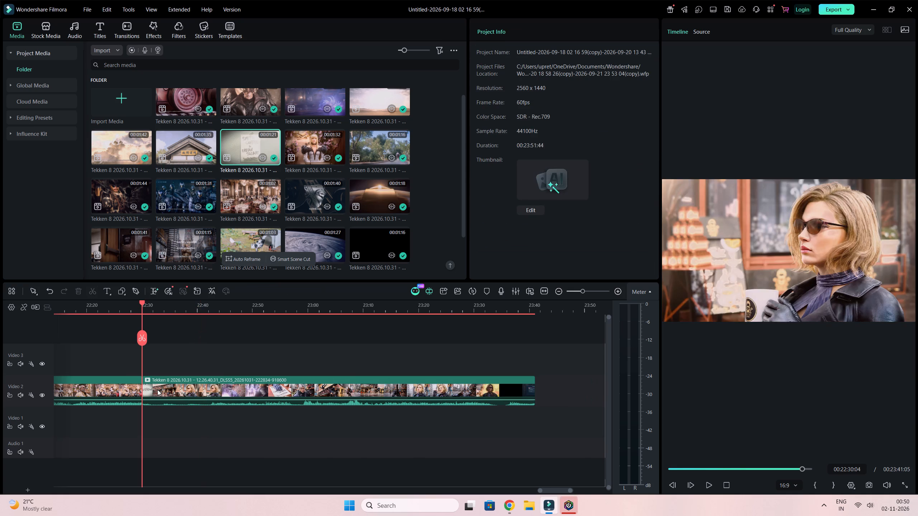
Play through the trimmed 12.26.40.31 clip, split it at 00:23:32:01 in the closing fade to black, and delete the remaining tail.
{"action": "key", "text": "space"}
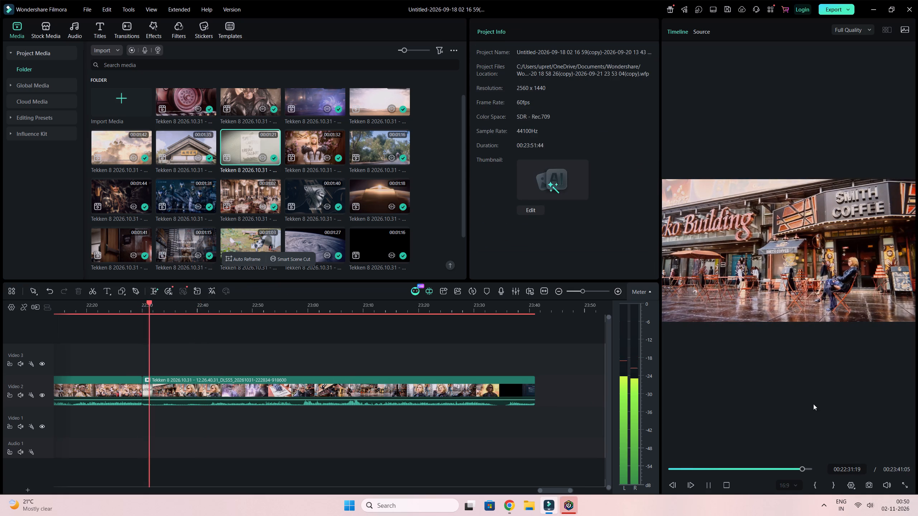
{"action": "key", "text": "space"}
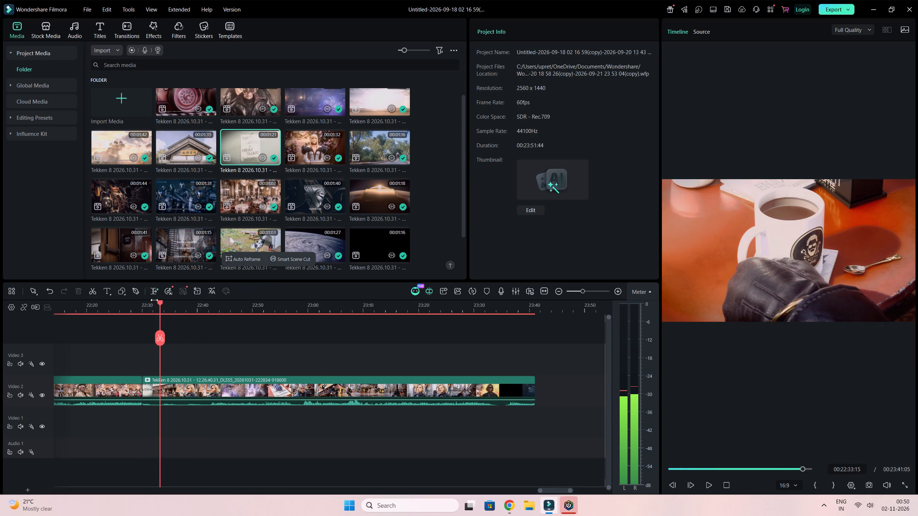
{"action": "left_click_drag", "start_coordinate": [161, 302], "coordinate": [330, 332]}
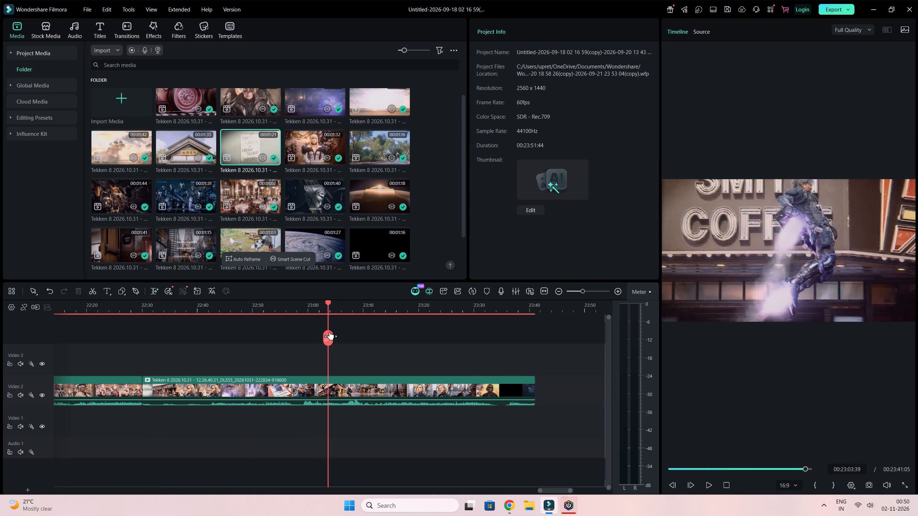
{"action": "left_click_drag", "start_coordinate": [330, 332], "coordinate": [450, 344]}
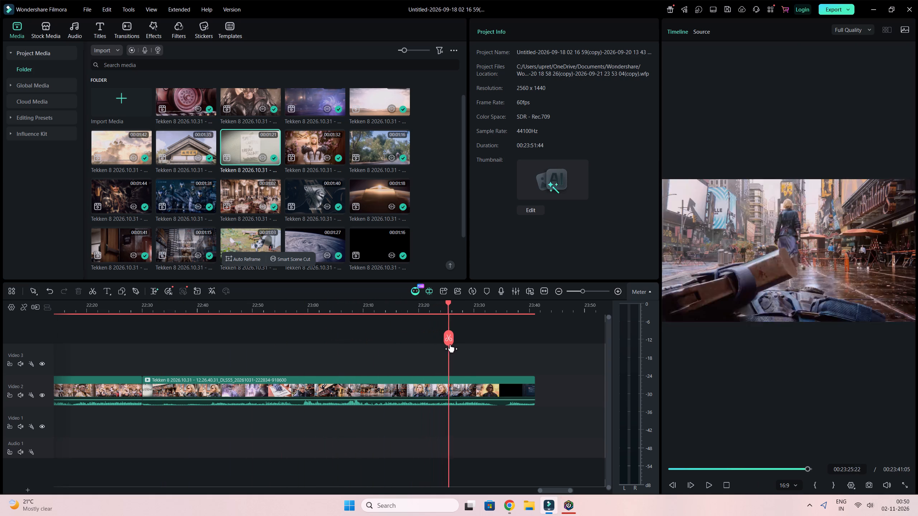
{"action": "left_click_drag", "start_coordinate": [450, 344], "coordinate": [473, 344]}
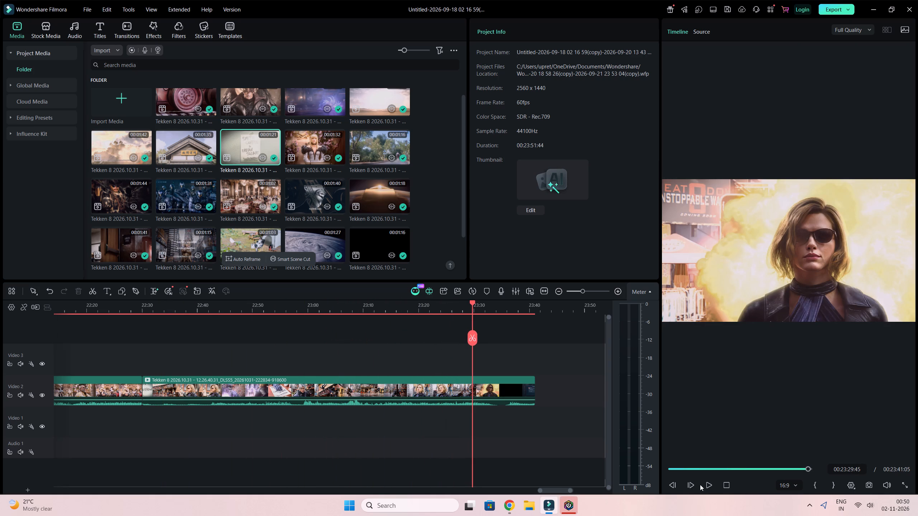
{"action": "left_click", "coordinate": [704, 485]}
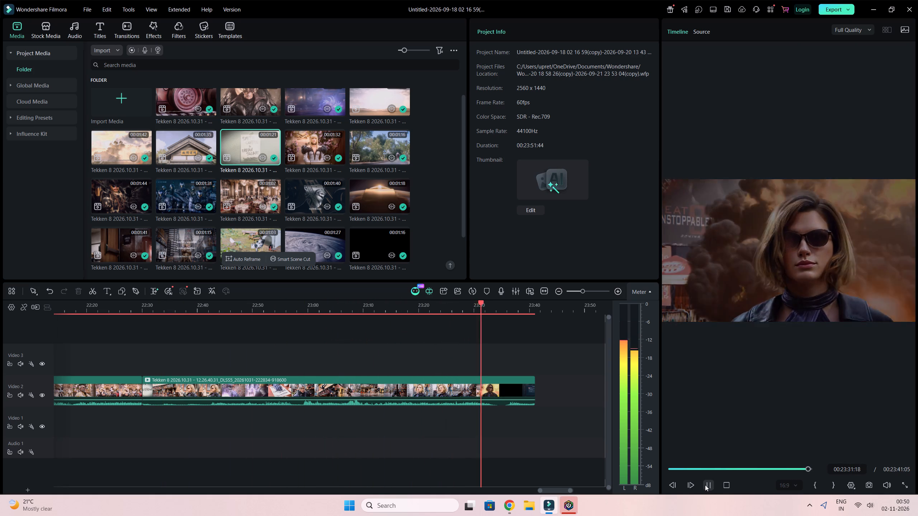
{"action": "left_click", "coordinate": [705, 485]}
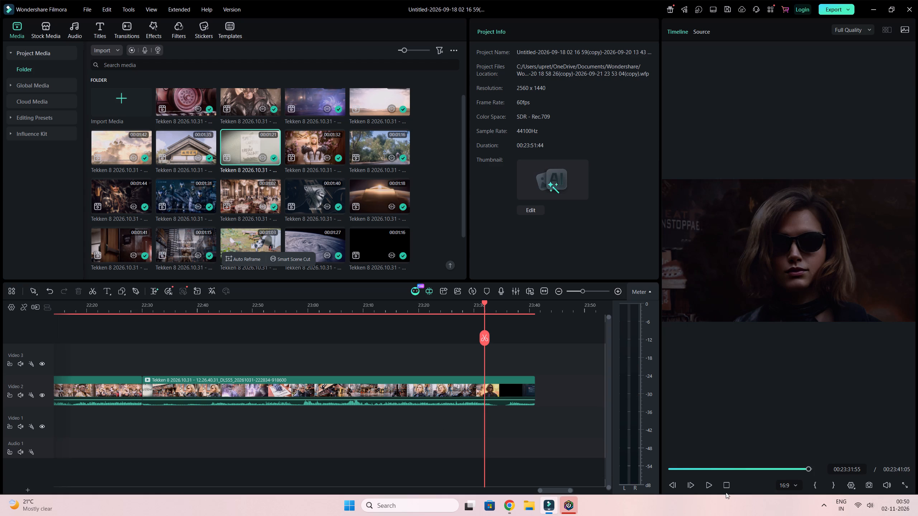
{"action": "left_click", "coordinate": [704, 485]}
{"action": "left_click", "coordinate": [708, 486]}
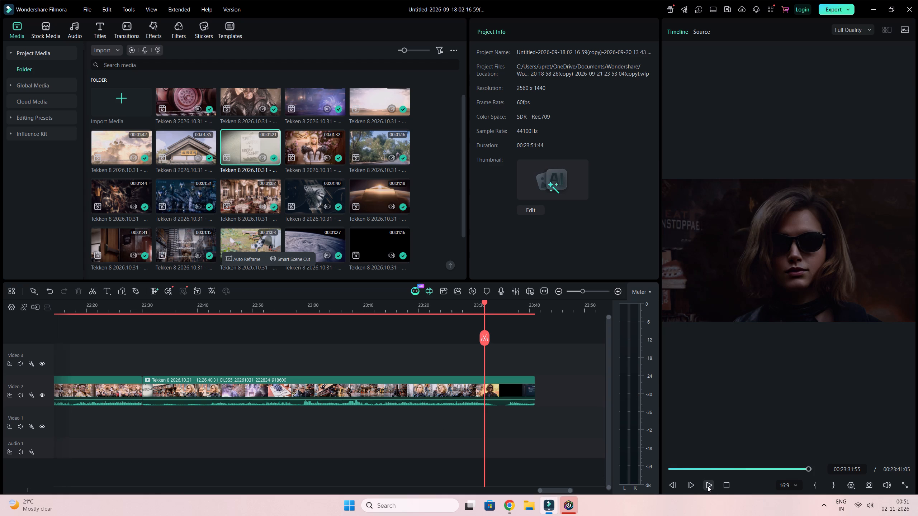
{"action": "left_click", "coordinate": [708, 486]}
{"action": "left_click", "coordinate": [708, 486]}
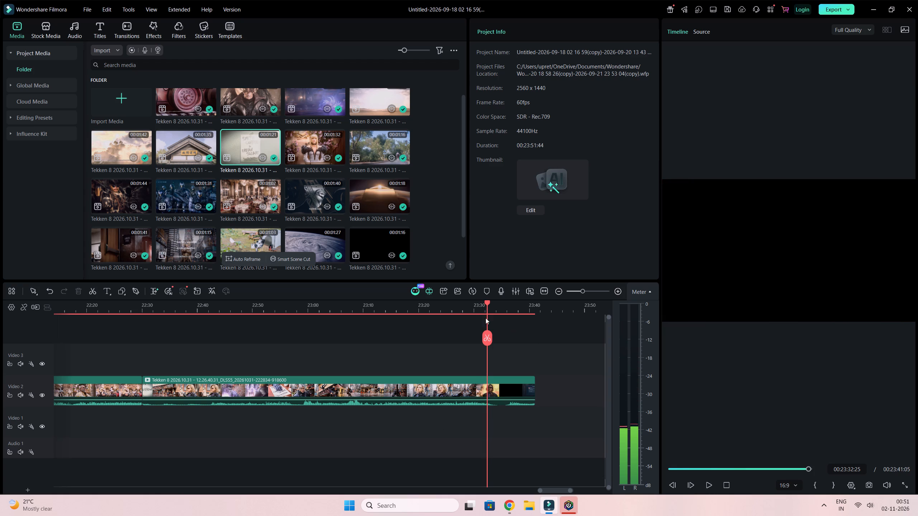
{"action": "left_click", "coordinate": [485, 306]}
{"action": "left_click_drag", "start_coordinate": [481, 301], "coordinate": [481, 302]}
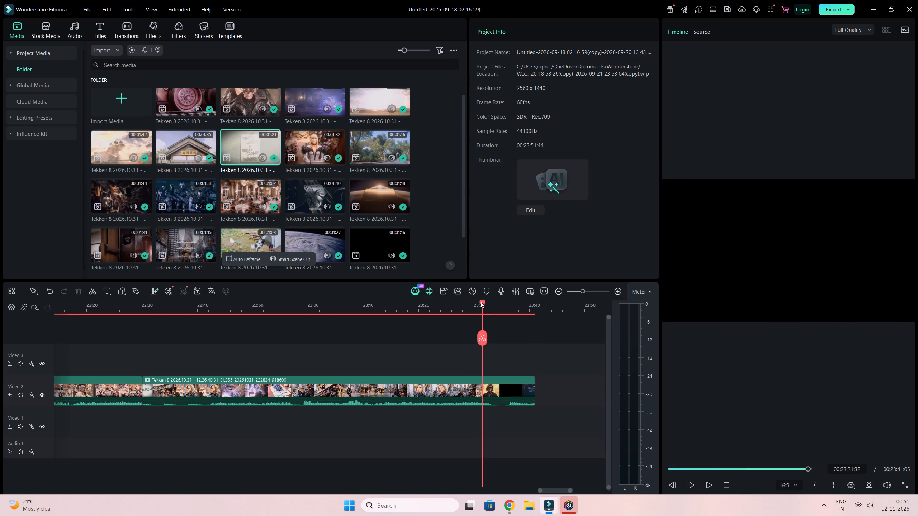
{"action": "left_click_drag", "start_coordinate": [481, 302], "coordinate": [485, 304]}
{"action": "left_click", "coordinate": [94, 292]}
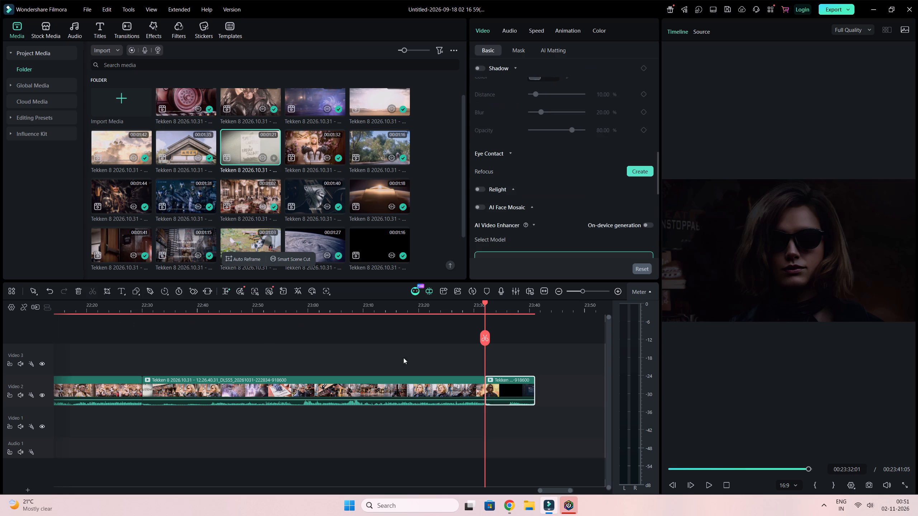
{"action": "left_click", "coordinate": [514, 391]}
{"action": "key", "text": "Delete"}
Open the media import window and check the 12.26.40.31 recording around 00:35 in VLC media player.
{"action": "double_click", "coordinate": [445, 242]}
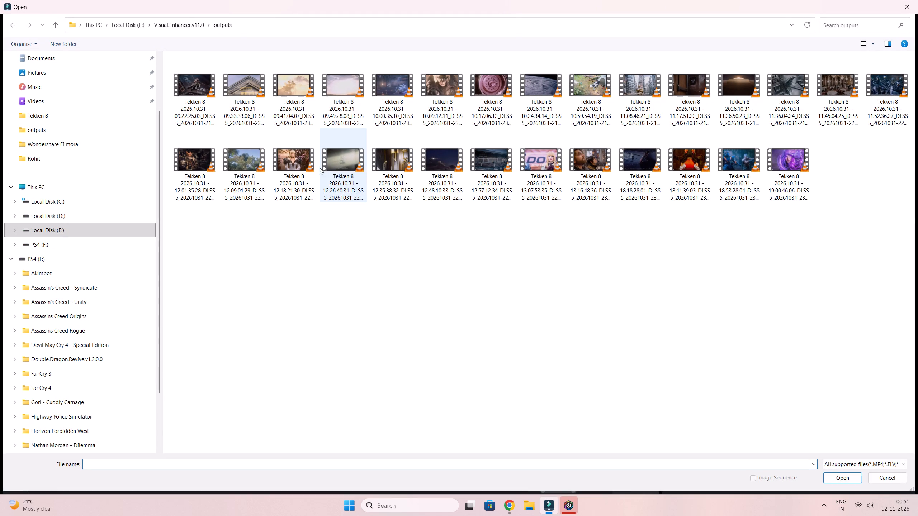
{"action": "right_click", "coordinate": [339, 157]}
{"action": "left_click", "coordinate": [373, 211]}
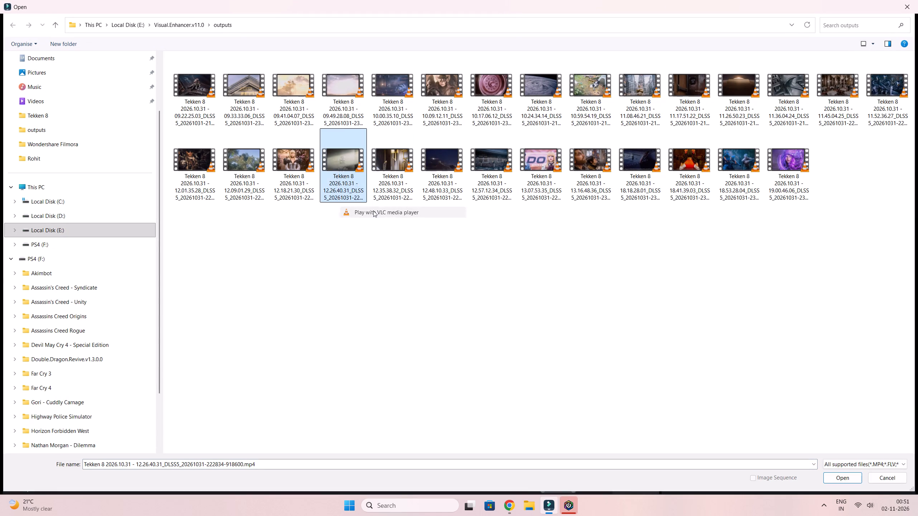
{"action": "left_click", "coordinate": [405, 474]}
{"action": "left_click", "coordinate": [404, 476]}
{"action": "left_click", "coordinate": [404, 479]}
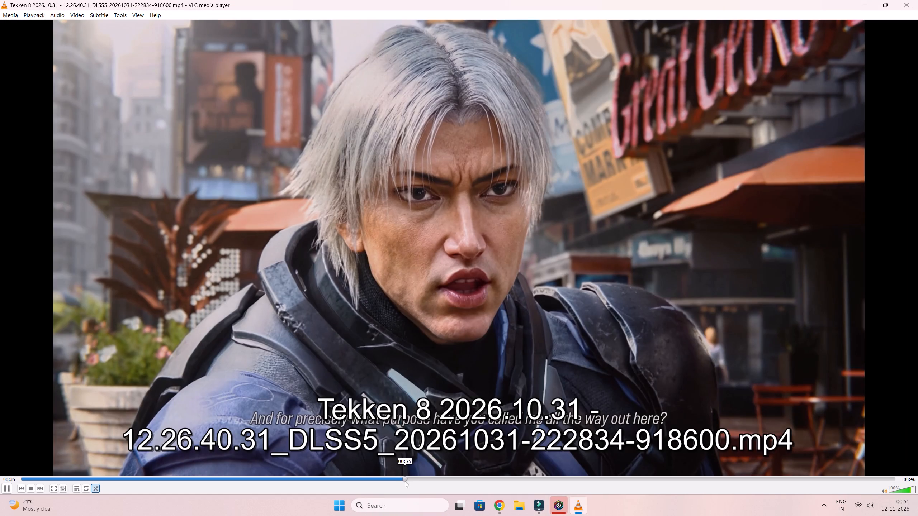
{"action": "left_click", "coordinate": [914, 2]}
Import the 12.35.38.32 recording and place it on Video 2 directly after the 12.26.40.31 clip, without a gap.
{"action": "double_click", "coordinate": [393, 158]}
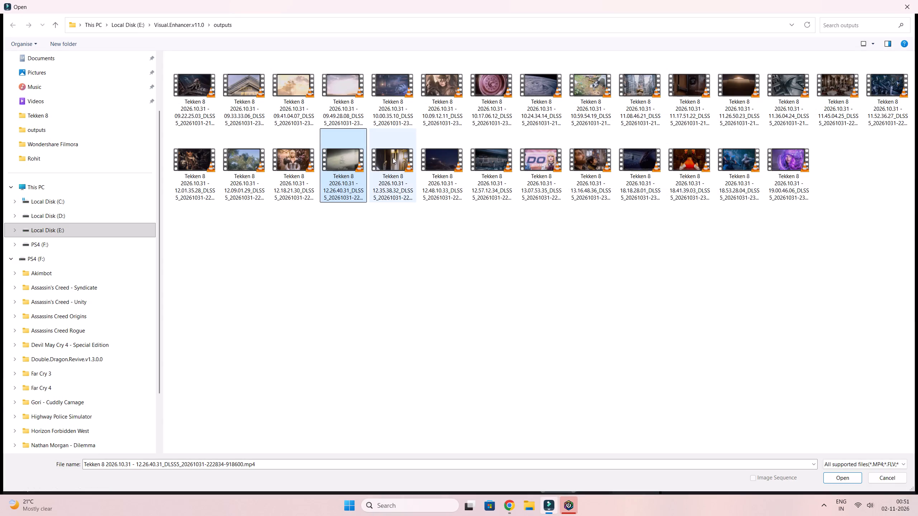
{"action": "left_click_drag", "start_coordinate": [249, 148], "coordinate": [387, 256]}
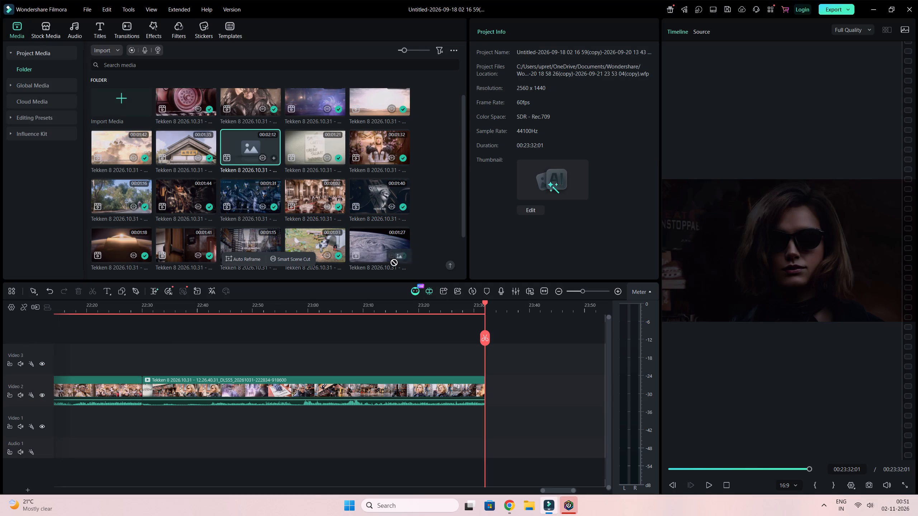
{"action": "left_click_drag", "start_coordinate": [387, 256], "coordinate": [506, 383]}
{"action": "left_click", "coordinate": [489, 387]}
{"action": "key", "text": "Delete"}
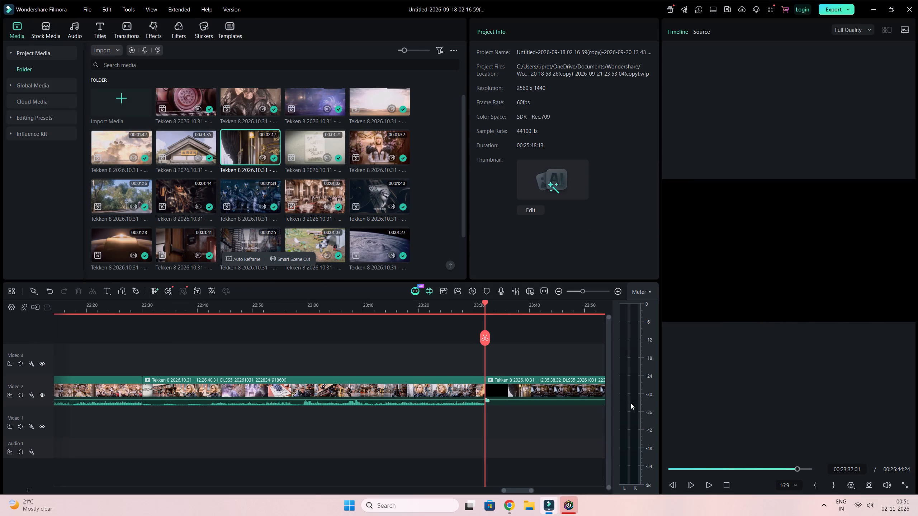
Find the black screen after the panda scene in the 12.35.38.32 clip and split the clip at 00:24:54:40.
{"action": "left_click", "coordinate": [761, 472]}
{"action": "left_click_drag", "start_coordinate": [765, 471], "coordinate": [856, 469]}
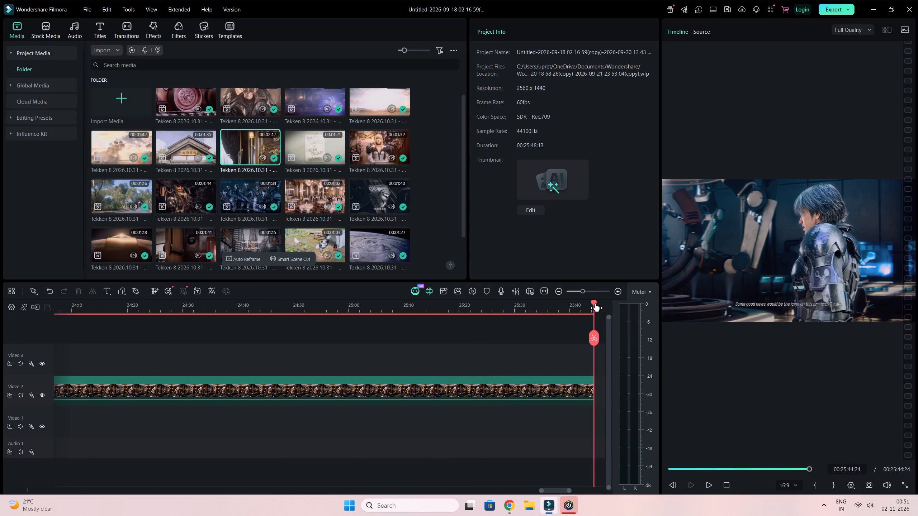
{"action": "left_click_drag", "start_coordinate": [595, 304], "coordinate": [330, 327]}
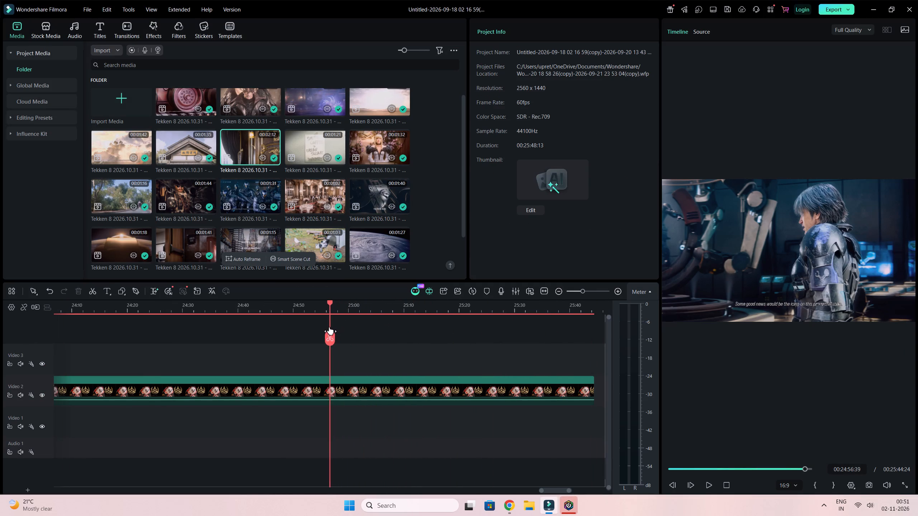
{"action": "left_click_drag", "start_coordinate": [330, 327], "coordinate": [363, 328]}
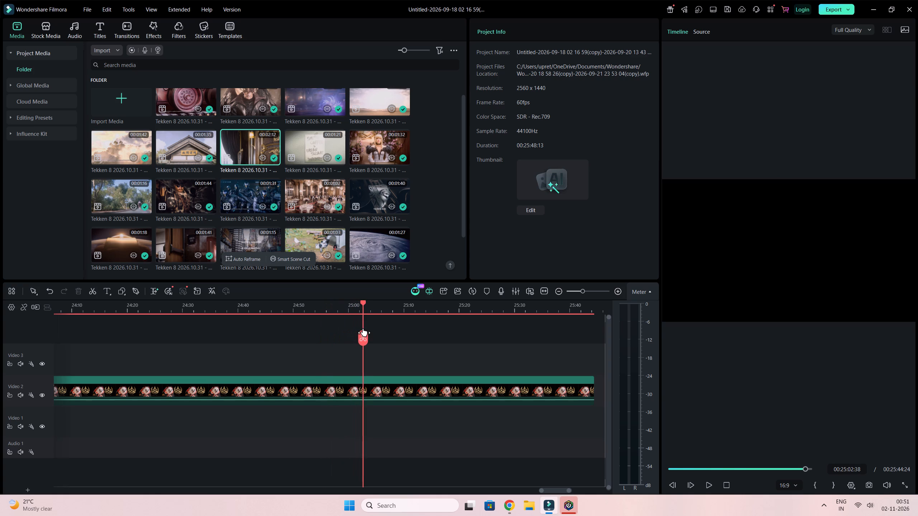
{"action": "left_click_drag", "start_coordinate": [363, 328], "coordinate": [126, 336]}
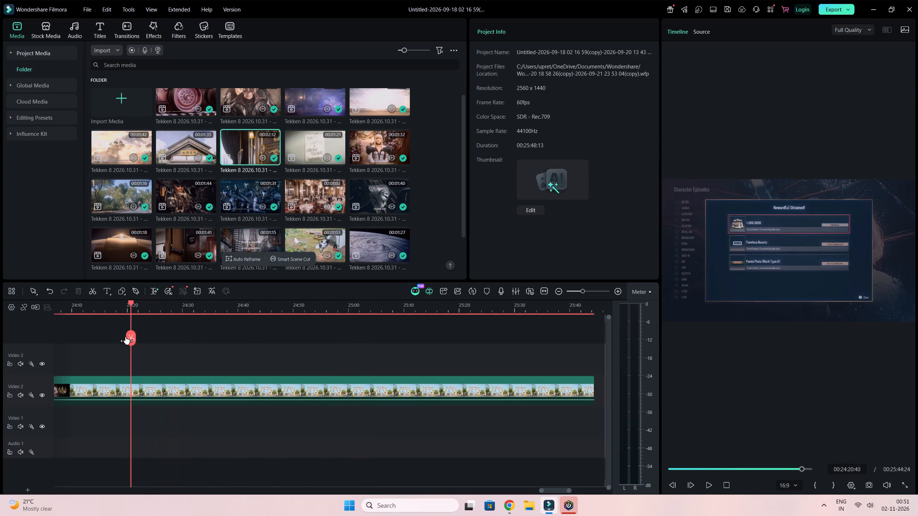
{"action": "left_click_drag", "start_coordinate": [126, 336], "coordinate": [120, 339]}
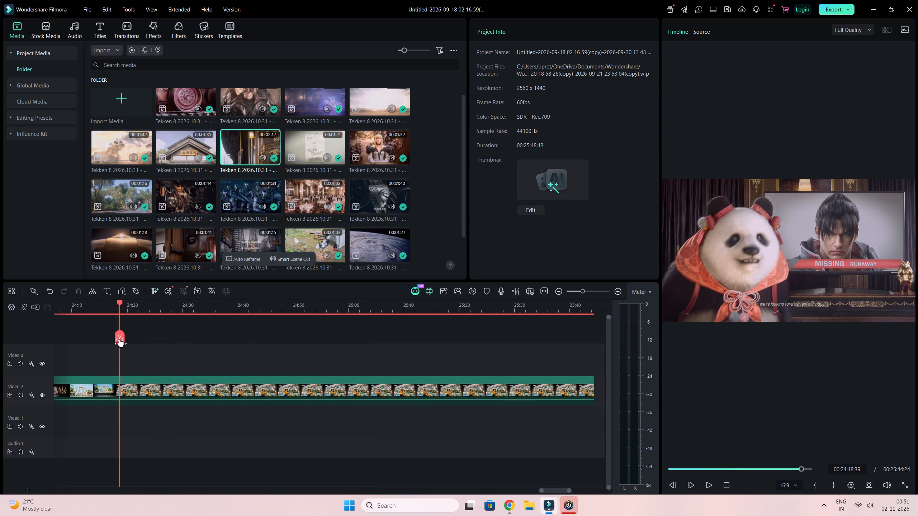
{"action": "left_click_drag", "start_coordinate": [120, 339], "coordinate": [203, 339]}
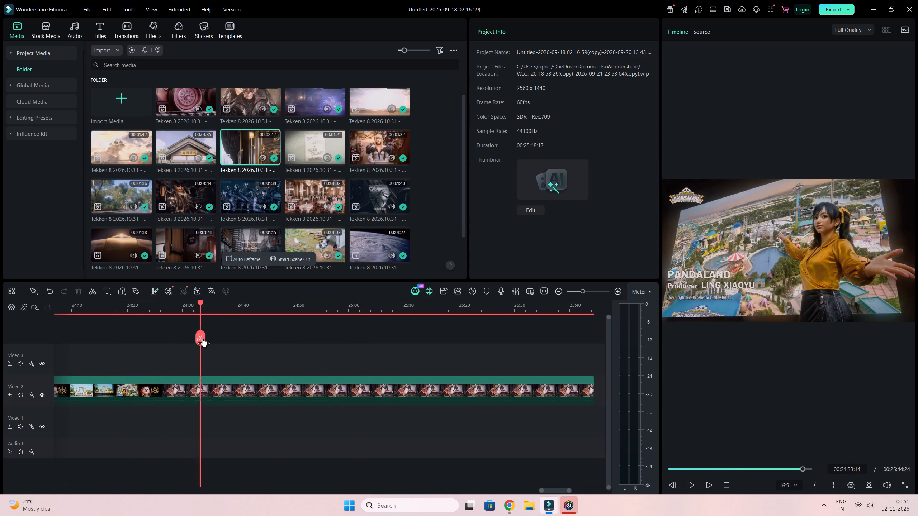
{"action": "left_click_drag", "start_coordinate": [203, 339], "coordinate": [240, 339]}
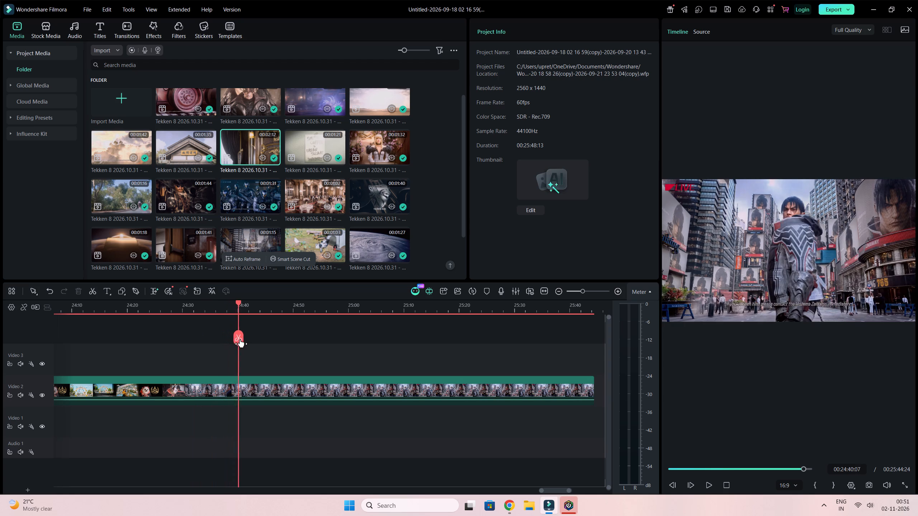
{"action": "left_click_drag", "start_coordinate": [240, 339], "coordinate": [306, 344]}
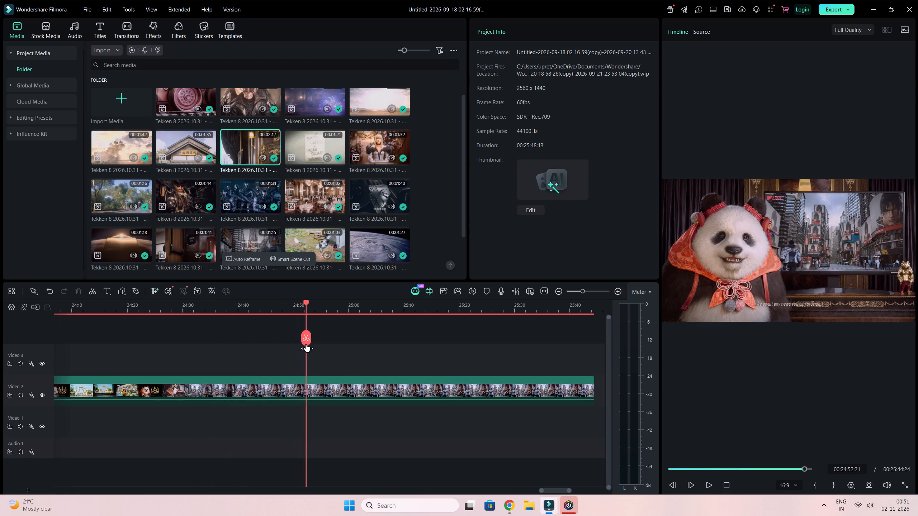
{"action": "left_click_drag", "start_coordinate": [306, 344], "coordinate": [312, 346]}
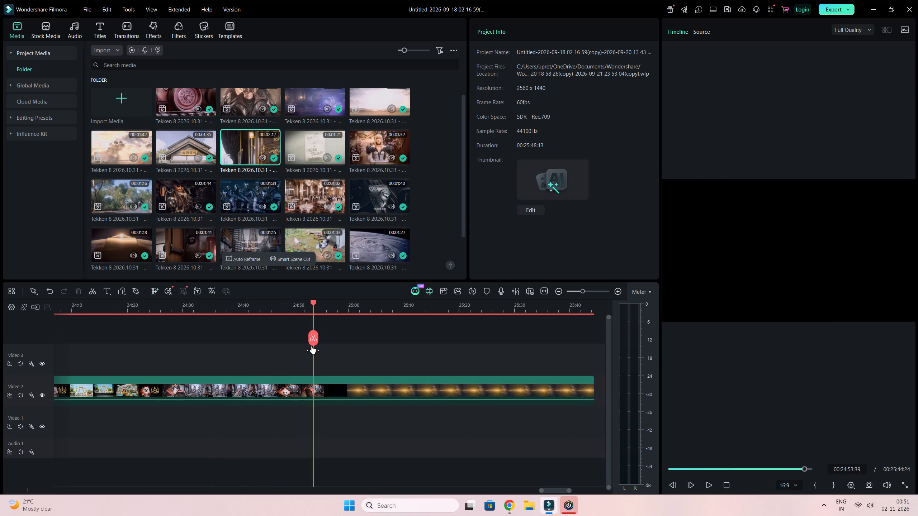
{"action": "left_click_drag", "start_coordinate": [312, 346], "coordinate": [296, 346]}
{"action": "left_click", "coordinate": [711, 484]}
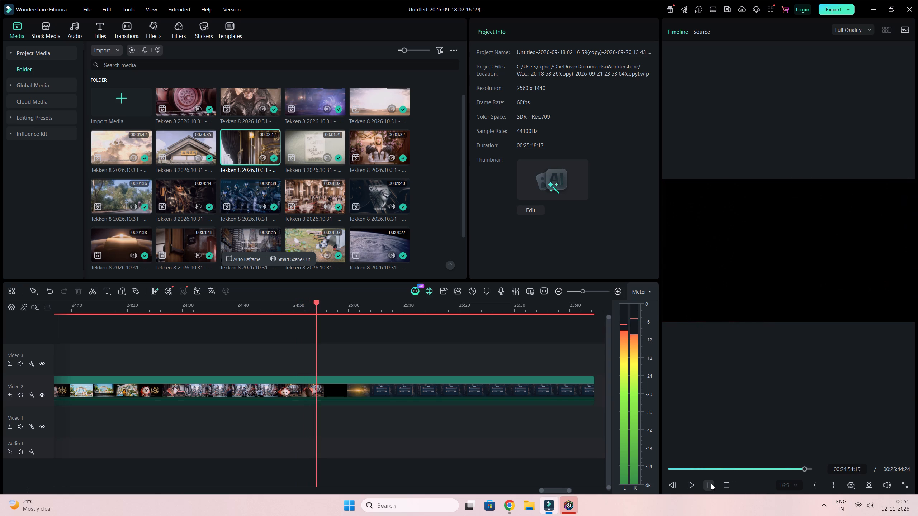
{"action": "left_click", "coordinate": [711, 484]}
{"action": "left_click", "coordinate": [358, 383]}
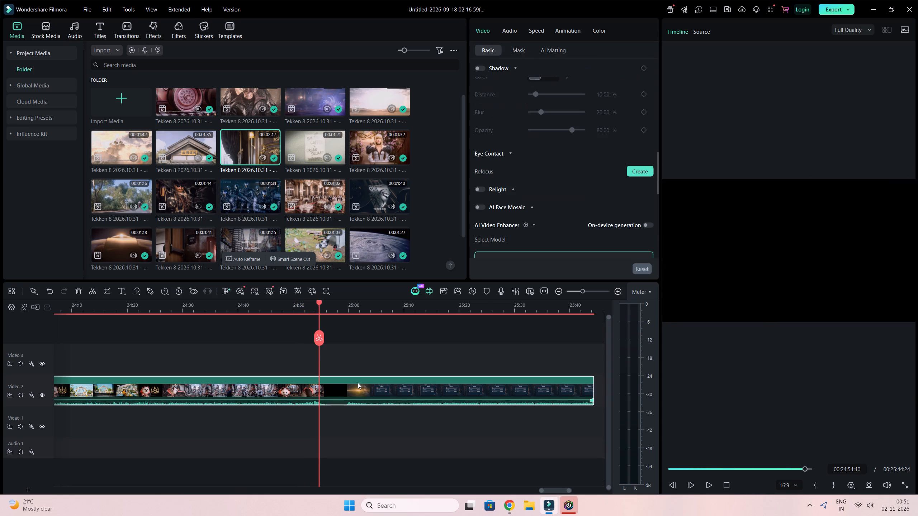
{"action": "left_click", "coordinate": [95, 288]}
Delete the portion of the 12.35.38.32 clip after the cut, containing the black screen and rewards screen.
{"action": "left_click", "coordinate": [369, 395]}
{"action": "key", "text": "Up"}
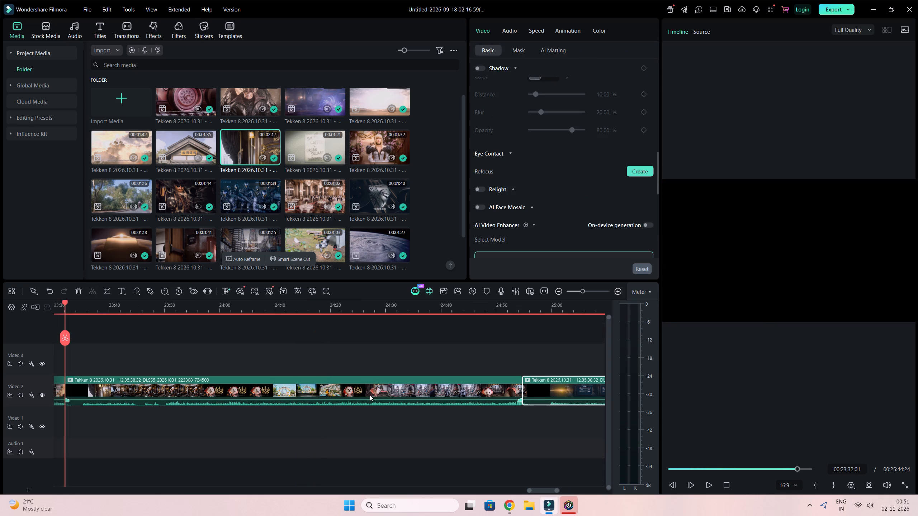
{"action": "left_click_drag", "start_coordinate": [793, 468], "coordinate": [886, 473]}
{"action": "left_click", "coordinate": [444, 390]}
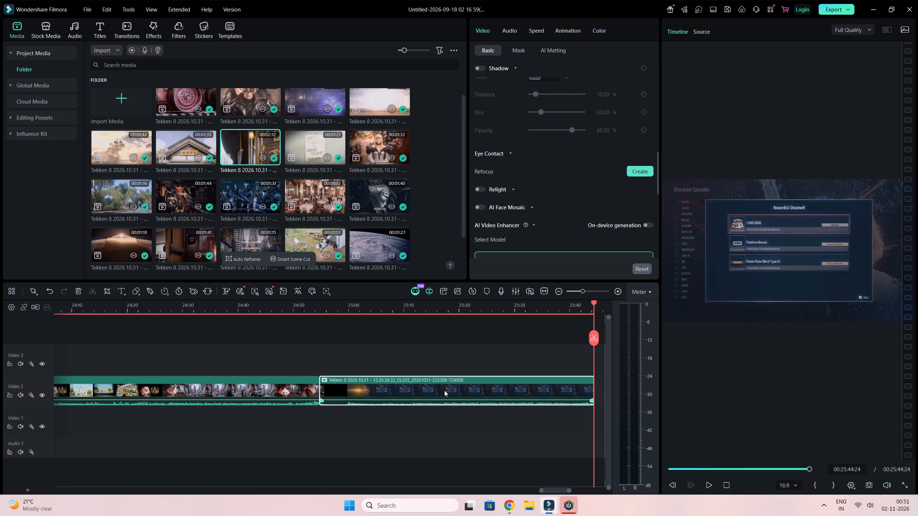
{"action": "key", "text": "Delete"}
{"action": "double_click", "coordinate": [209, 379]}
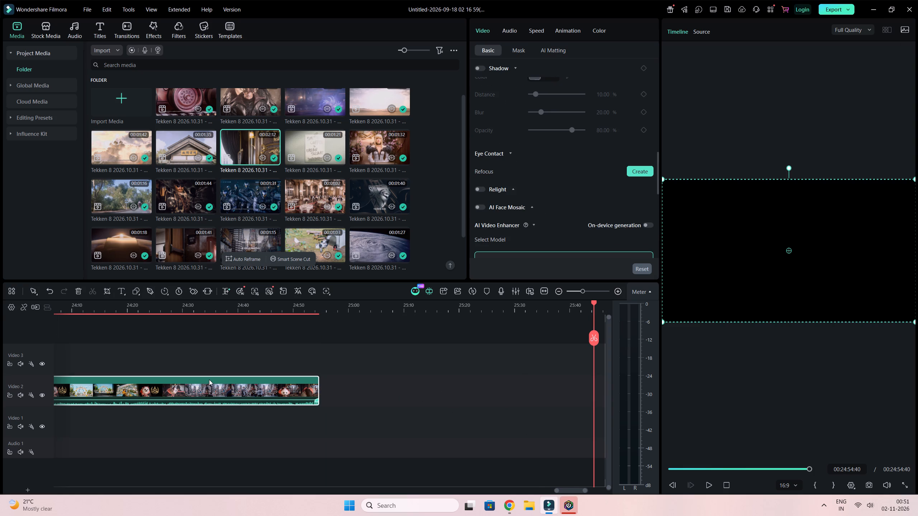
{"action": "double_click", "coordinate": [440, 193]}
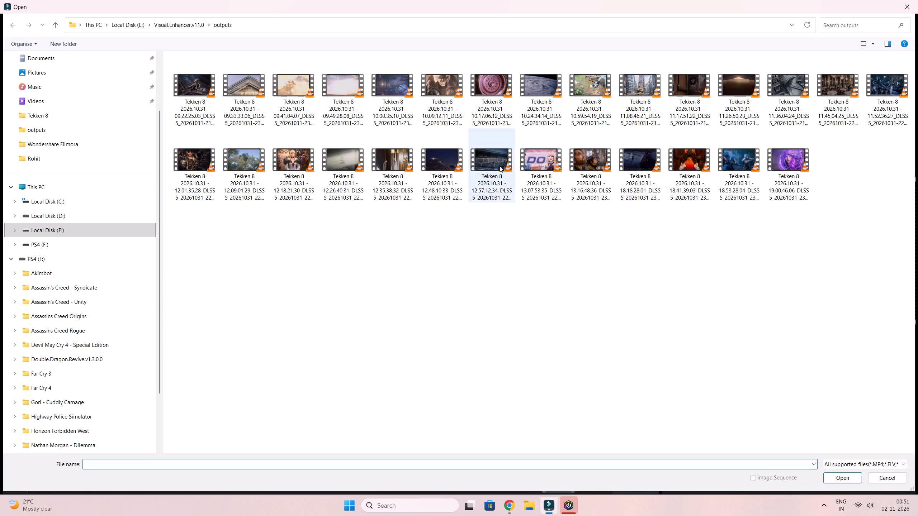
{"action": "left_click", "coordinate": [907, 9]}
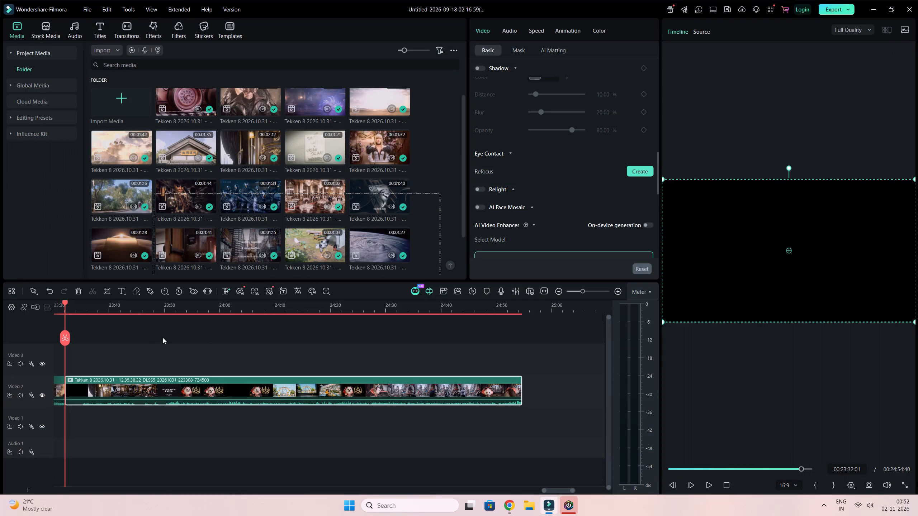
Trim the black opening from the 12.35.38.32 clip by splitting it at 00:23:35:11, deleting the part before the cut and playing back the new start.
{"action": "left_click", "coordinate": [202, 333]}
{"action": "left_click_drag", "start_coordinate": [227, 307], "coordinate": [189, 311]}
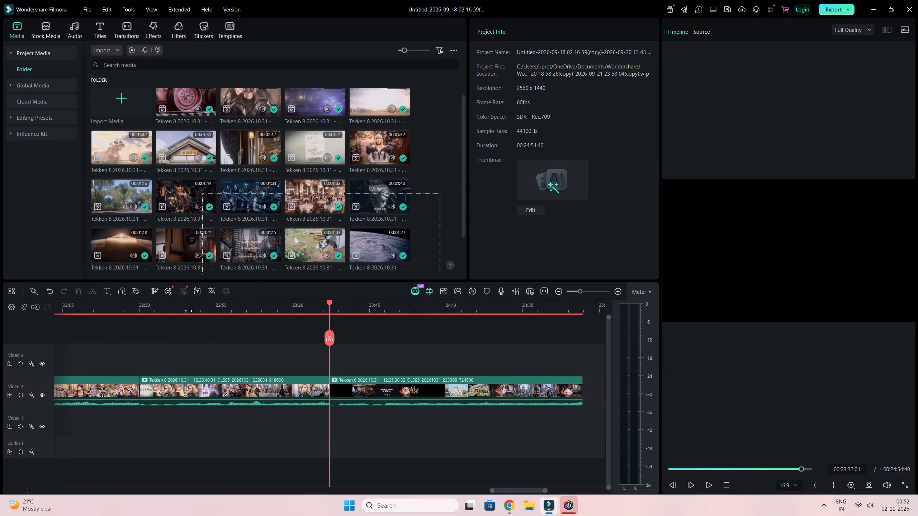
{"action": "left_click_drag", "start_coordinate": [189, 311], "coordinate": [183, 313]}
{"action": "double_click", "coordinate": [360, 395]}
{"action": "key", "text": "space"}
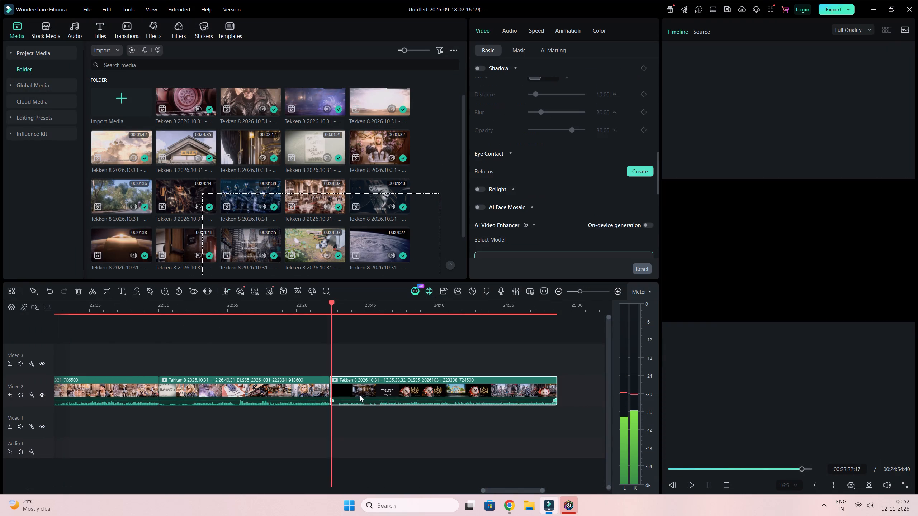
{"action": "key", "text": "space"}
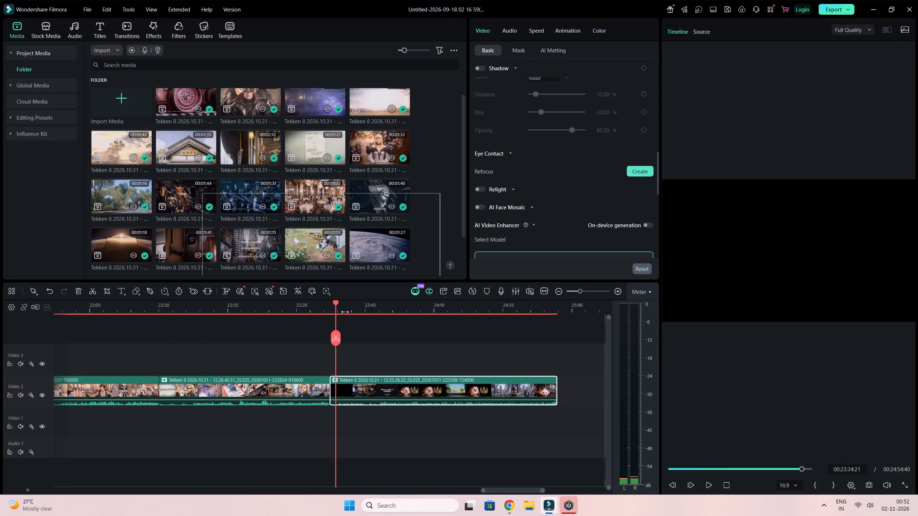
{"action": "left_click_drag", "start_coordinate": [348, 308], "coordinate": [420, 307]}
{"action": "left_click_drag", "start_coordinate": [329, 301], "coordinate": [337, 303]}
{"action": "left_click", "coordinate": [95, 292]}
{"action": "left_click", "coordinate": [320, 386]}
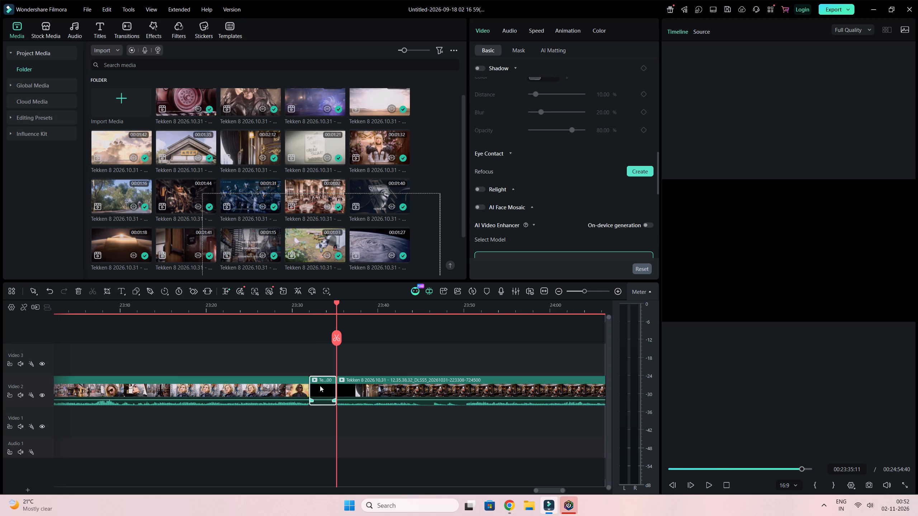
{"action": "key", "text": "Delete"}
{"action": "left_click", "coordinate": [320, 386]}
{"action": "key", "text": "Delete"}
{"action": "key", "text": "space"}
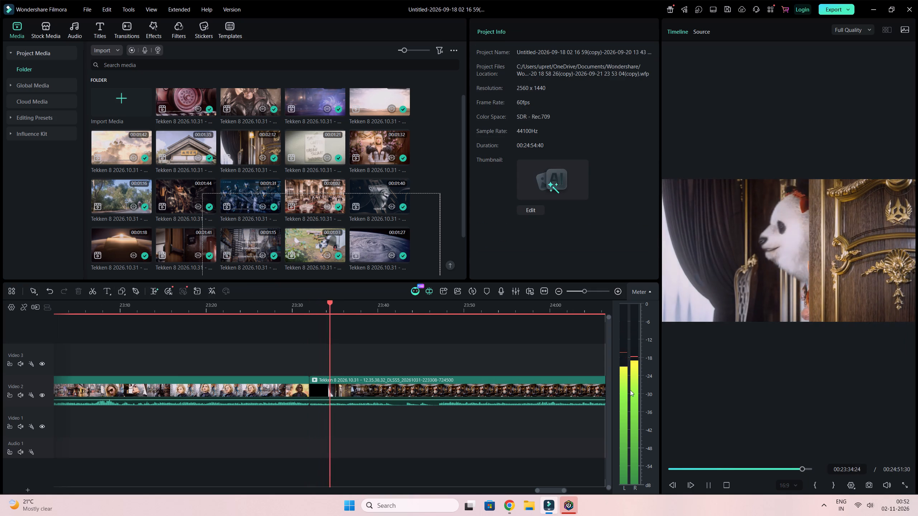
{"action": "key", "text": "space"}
Review the clips along Video 2 from the first one up to the park clip starting at 00:20:03:38.
{"action": "left_click_drag", "start_coordinate": [746, 471], "coordinate": [744, 472]}
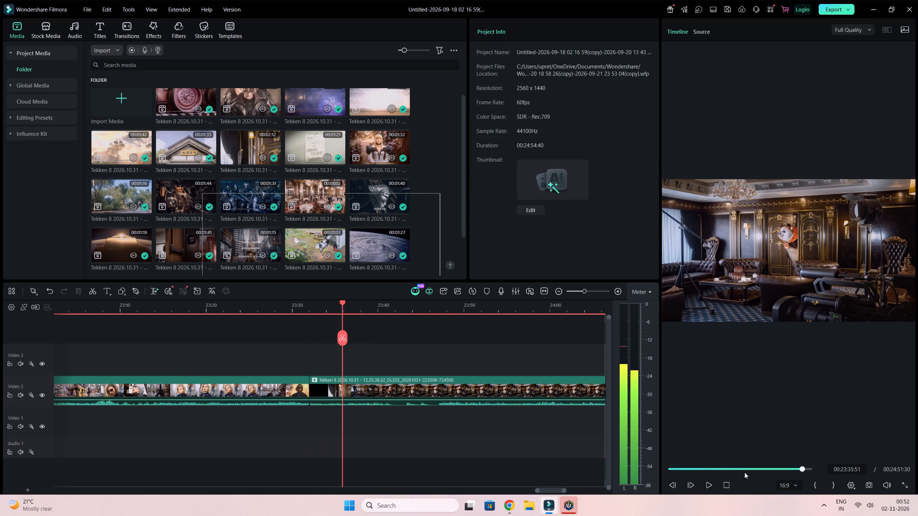
{"action": "left_click_drag", "start_coordinate": [744, 472], "coordinate": [794, 465]}
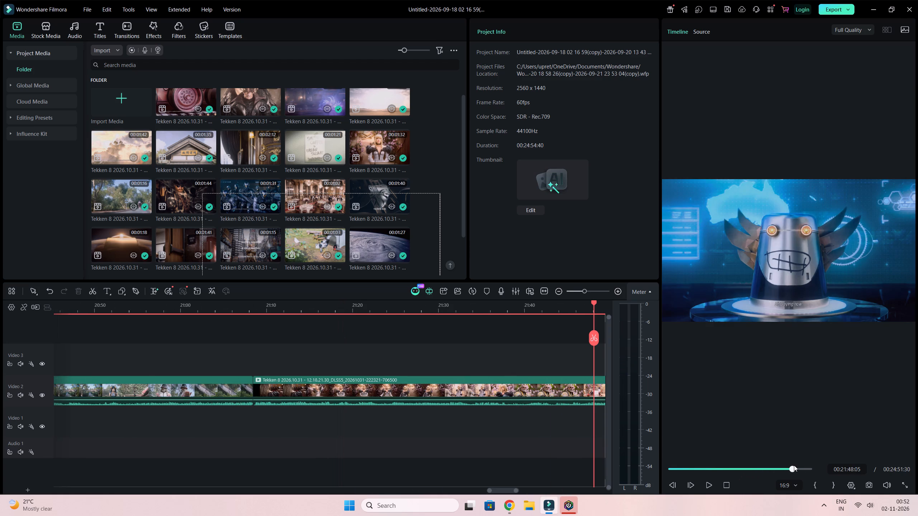
{"action": "left_click_drag", "start_coordinate": [794, 465], "coordinate": [797, 466]}
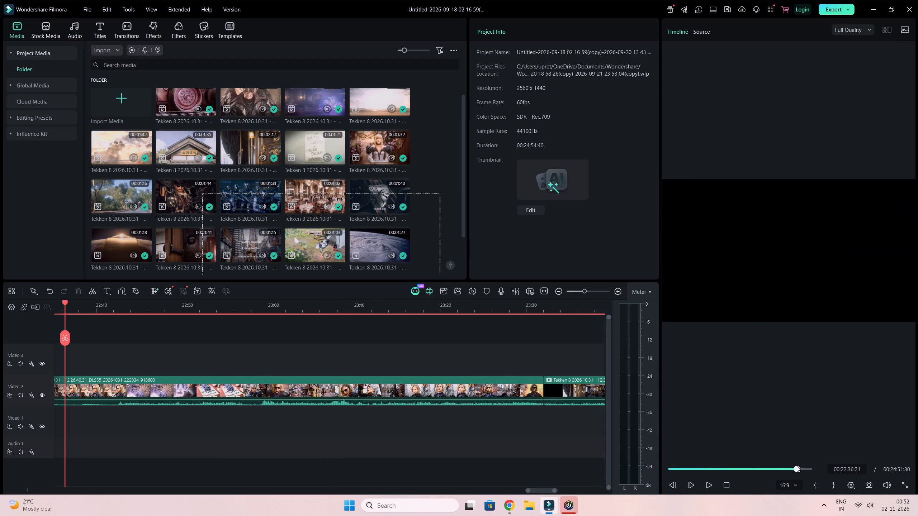
{"action": "left_click_drag", "start_coordinate": [502, 312], "coordinate": [413, 312]}
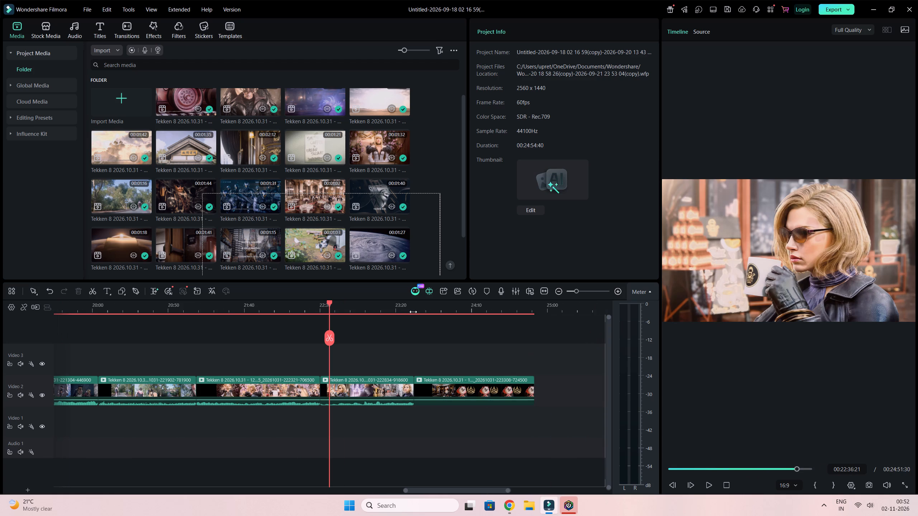
{"action": "left_click_drag", "start_coordinate": [337, 314], "coordinate": [337, 315]}
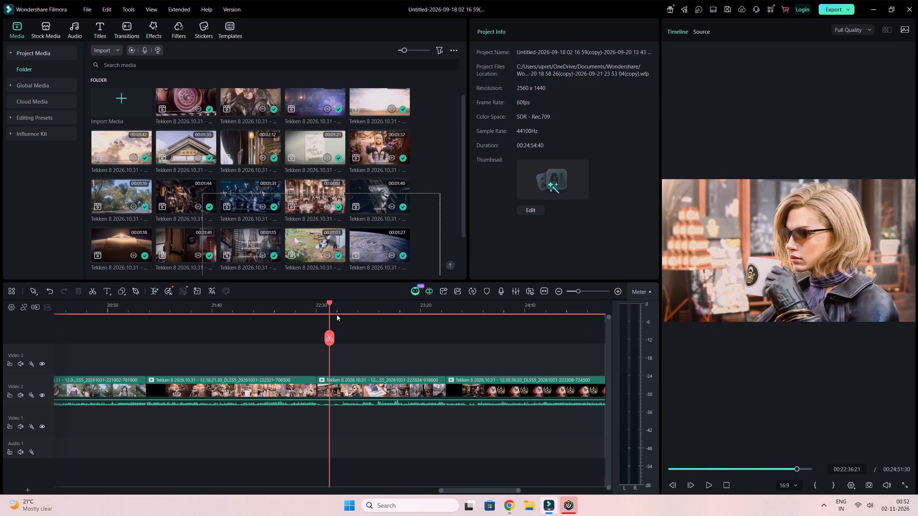
{"action": "left_click_drag", "start_coordinate": [337, 315], "coordinate": [328, 311]}
{"action": "left_click_drag", "start_coordinate": [306, 308], "coordinate": [201, 317]}
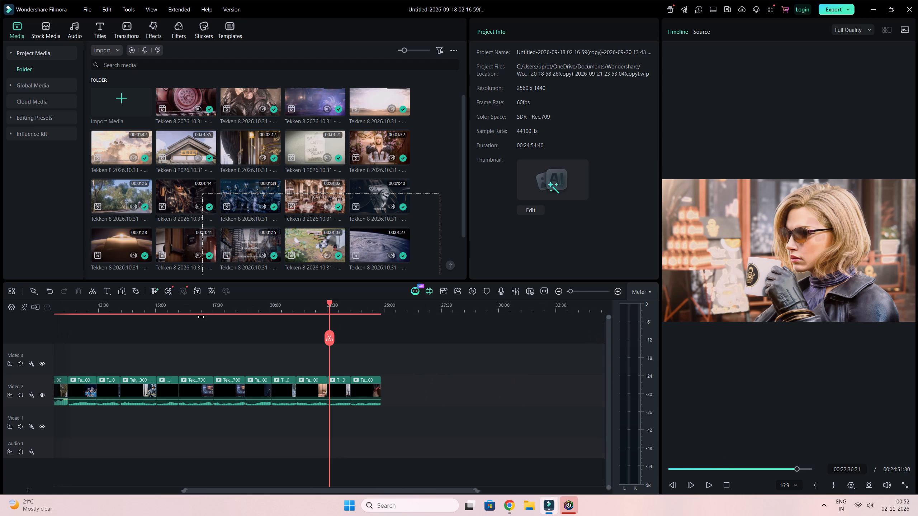
{"action": "left_click_drag", "start_coordinate": [201, 317], "coordinate": [236, 322]}
{"action": "left_click_drag", "start_coordinate": [317, 489], "coordinate": [0, 486]}
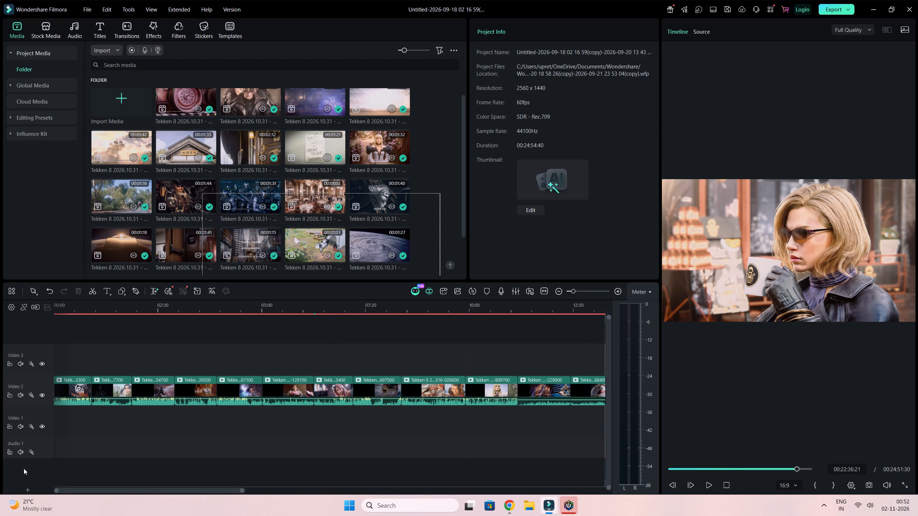
{"action": "double_click", "coordinate": [75, 390]}
{"action": "left_click_drag", "start_coordinate": [344, 307], "coordinate": [336, 313]}
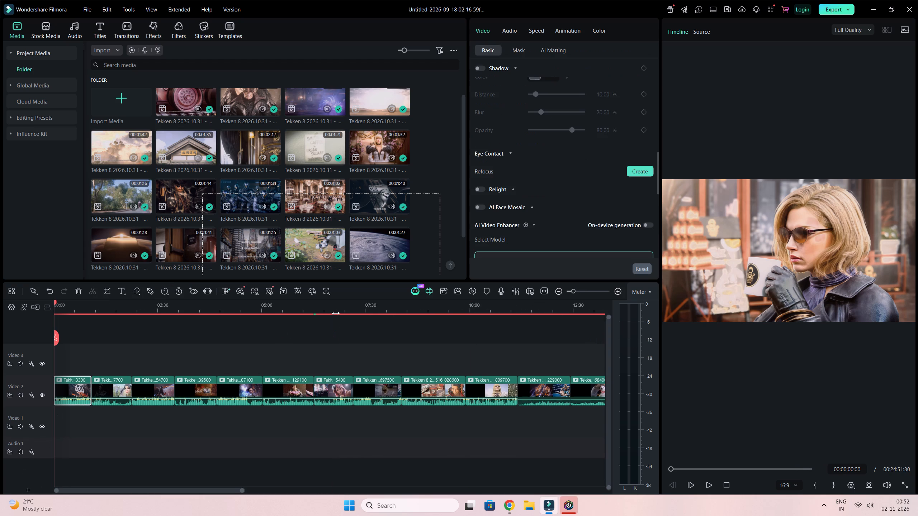
{"action": "left_click_drag", "start_coordinate": [336, 313], "coordinate": [290, 305]}
{"action": "double_click", "coordinate": [270, 388]}
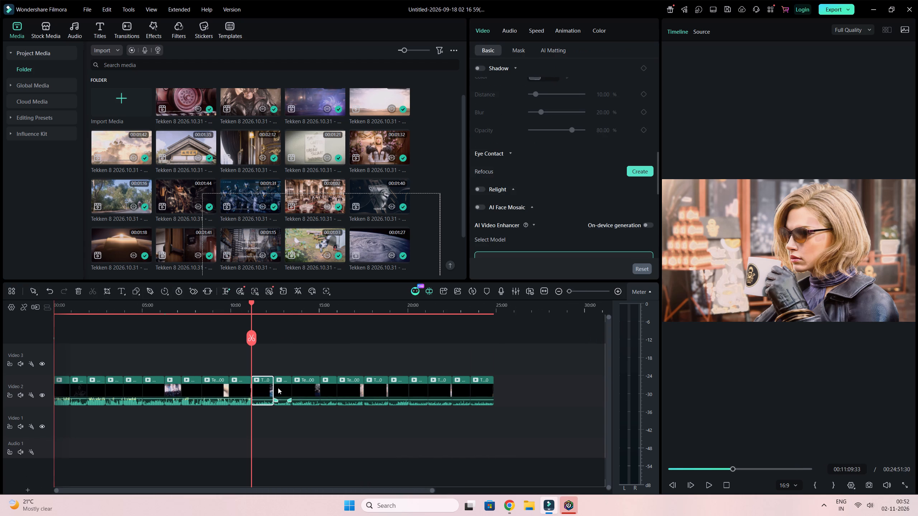
{"action": "double_click", "coordinate": [306, 387]}
{"action": "double_click", "coordinate": [326, 387]}
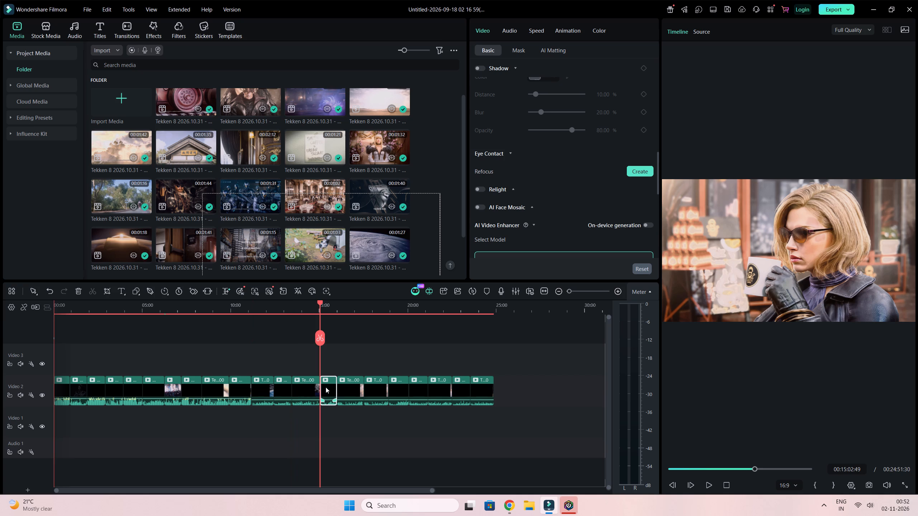
{"action": "double_click", "coordinate": [382, 387]}
{"action": "double_click", "coordinate": [403, 389]}
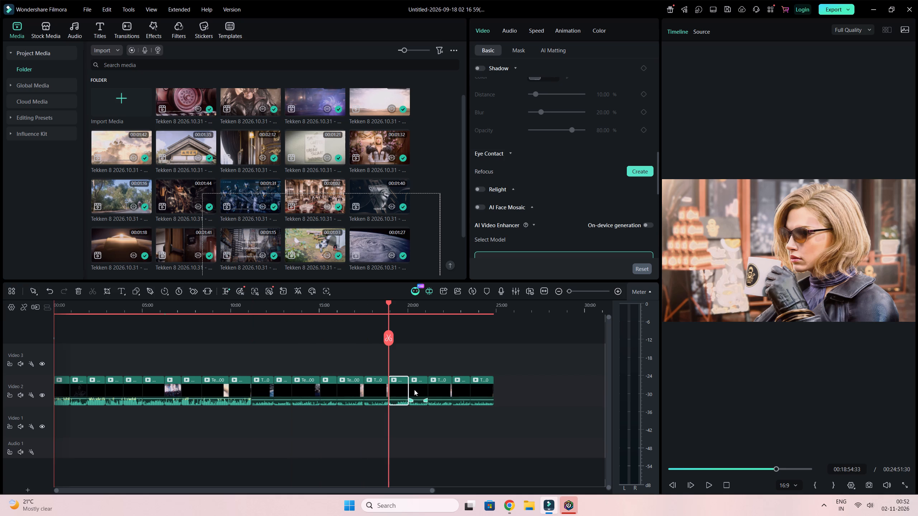
{"action": "double_click", "coordinate": [417, 390]}
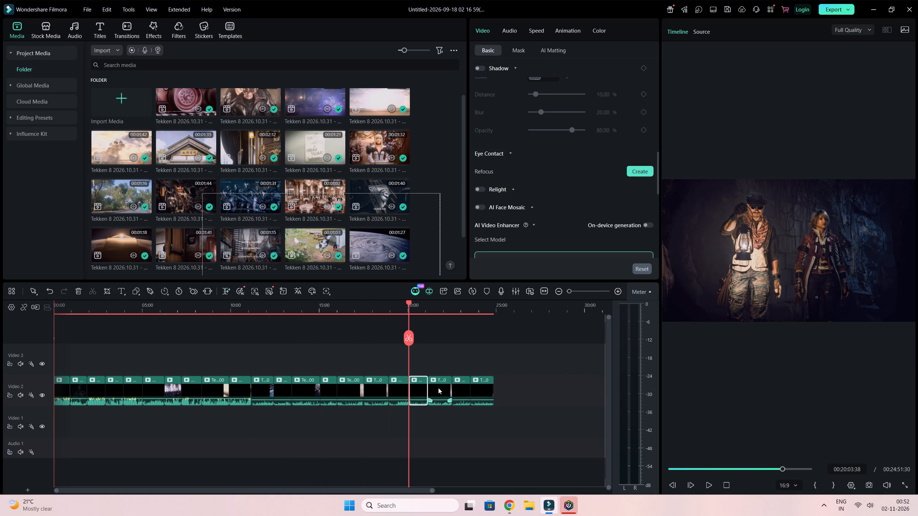
Delete the last three clips on Video 2, ending with the 12.35.38.32 recording.
{"action": "left_click_drag", "start_coordinate": [439, 421], "coordinate": [492, 382]}
{"action": "key", "text": "Delete"}
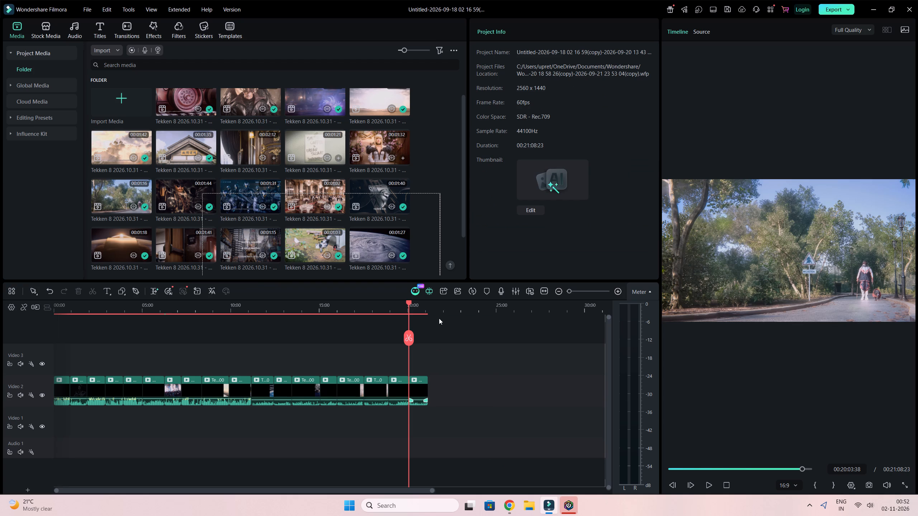
Raise the audio volume of all remaining Video 2 clips together to 15.86 dB.
{"action": "left_click_drag", "start_coordinate": [453, 425], "coordinate": [0, 371]}
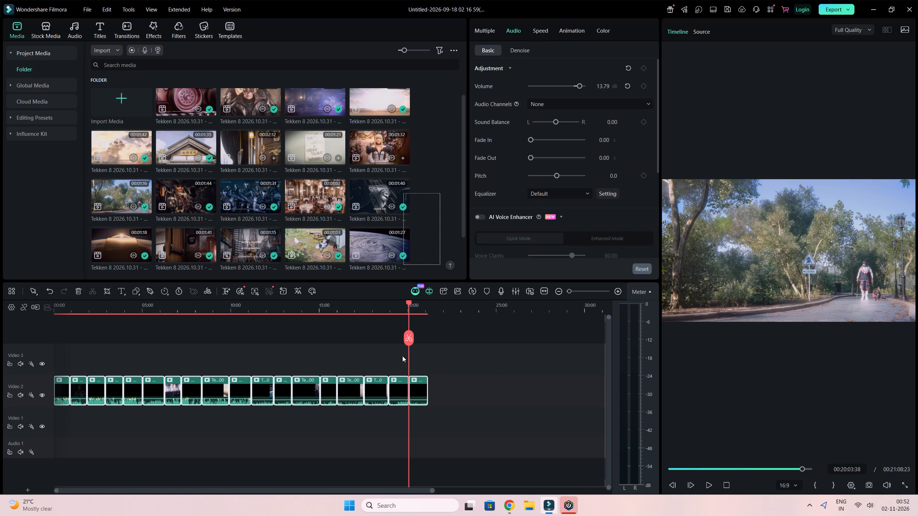
{"action": "scroll", "coordinate": [550, 113], "scroll_direction": "up", "scroll_amount": 5}
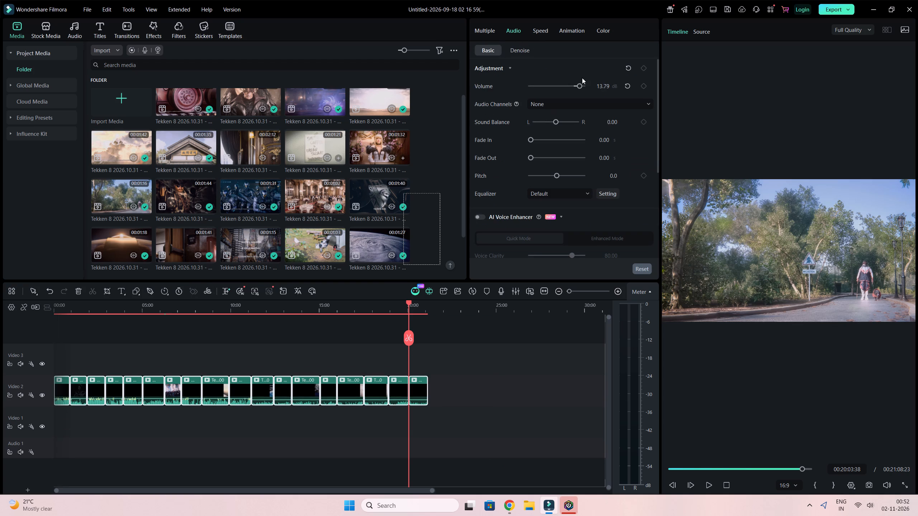
{"action": "left_click", "coordinate": [582, 85]}
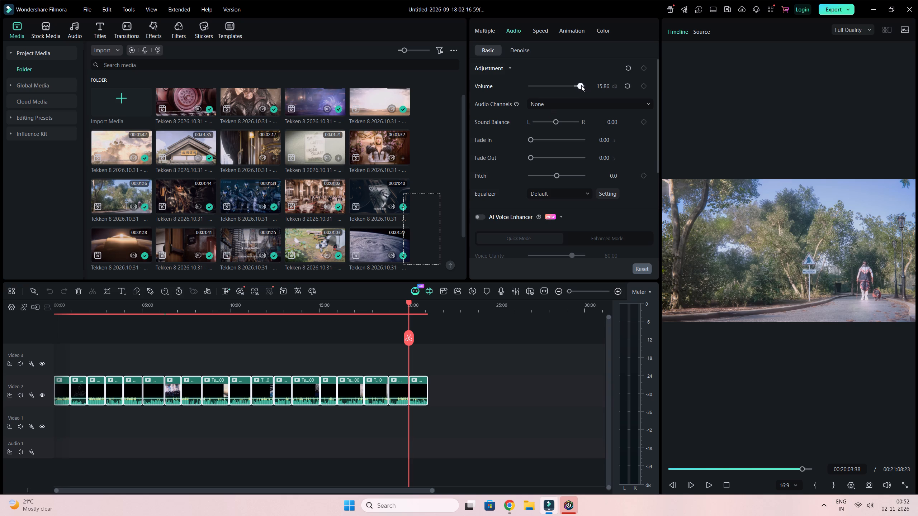
Play the park clip and the armoured soldiers clip at 00:17:31 to check loudness, and set the preview volume to 30.
{"action": "key", "text": "space"}
{"action": "left_click", "coordinate": [426, 439]}
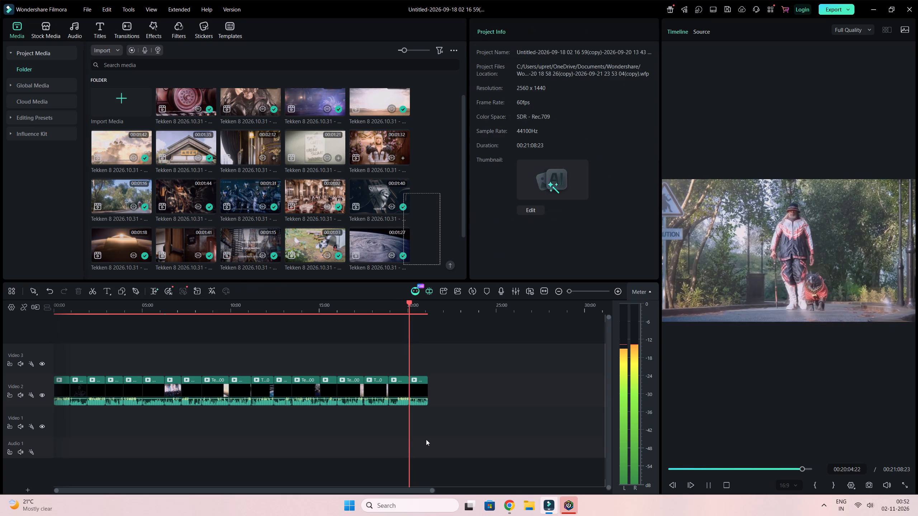
{"action": "left_click_drag", "start_coordinate": [438, 309], "coordinate": [496, 304]}
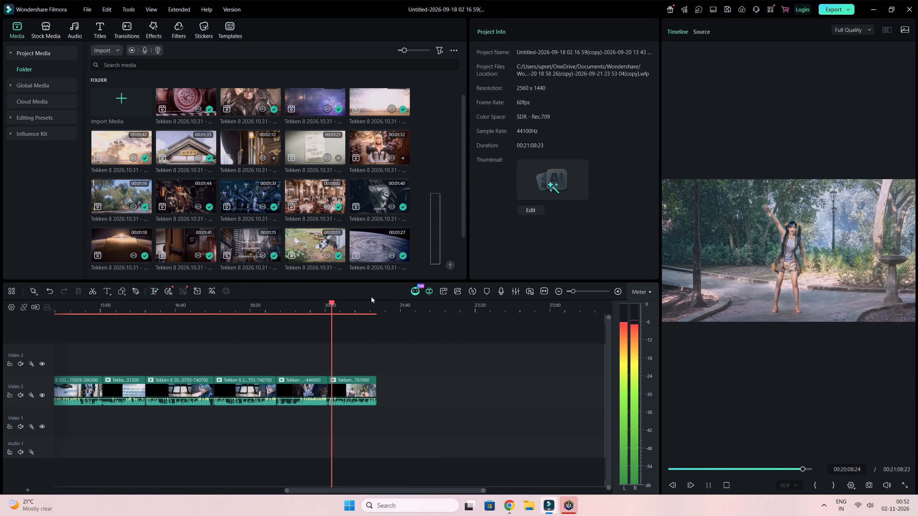
{"action": "left_click_drag", "start_coordinate": [365, 302], "coordinate": [327, 305]}
{"action": "double_click", "coordinate": [275, 388]}
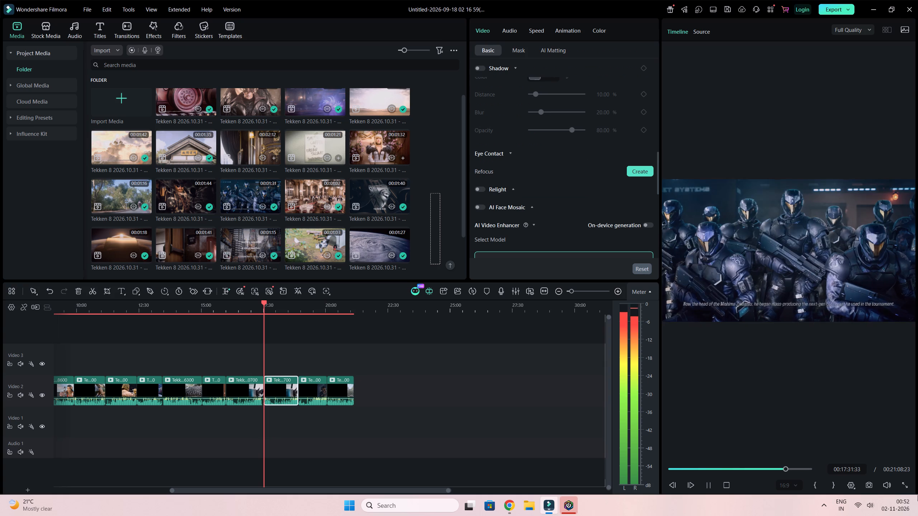
{"action": "left_click", "coordinate": [887, 451]}
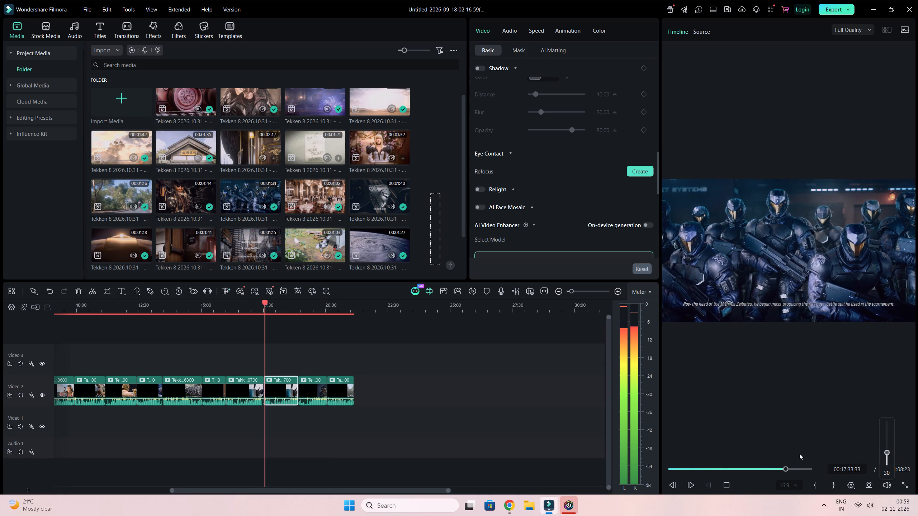
Compare the openings of the banquet hall clip at 00:15:02 and the armoured soldiers clip at 00:16:01.
{"action": "double_click", "coordinate": [245, 393]}
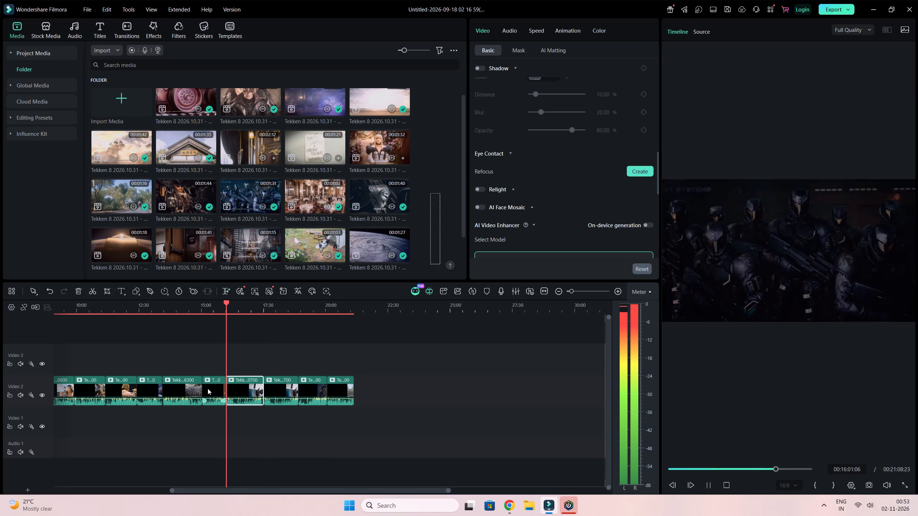
{"action": "left_click", "coordinate": [208, 388]}
{"action": "left_click", "coordinate": [208, 388]}
{"action": "double_click", "coordinate": [250, 387]}
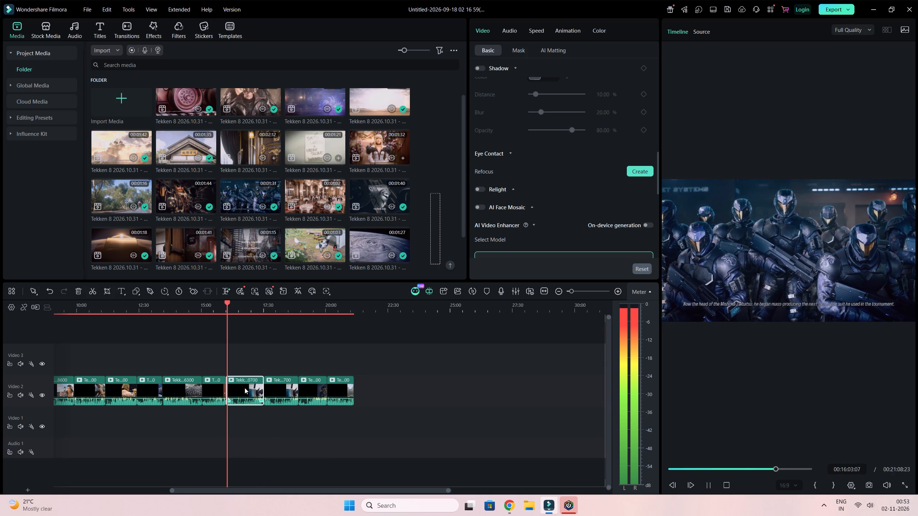
{"action": "key", "text": "space"}
{"action": "double_click", "coordinate": [213, 385]}
{"action": "key", "text": "space"}
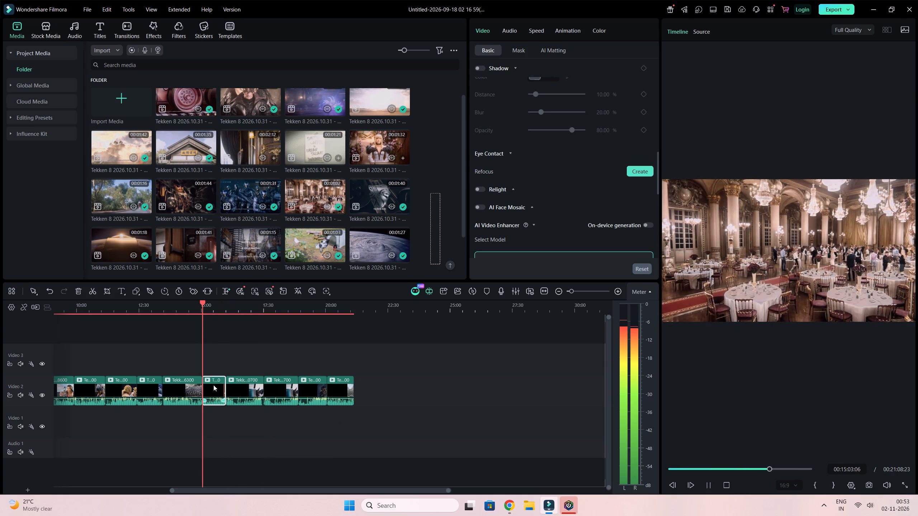
{"action": "double_click", "coordinate": [237, 387]}
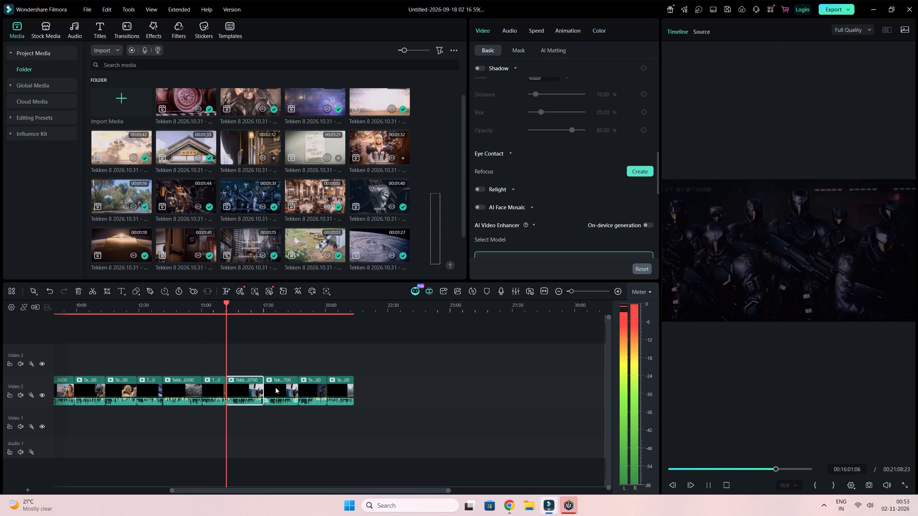
Split the banquet hall clip at 00:15:06:25 and delete its short opening portion, closing the gap.
{"action": "double_click", "coordinate": [216, 387]}
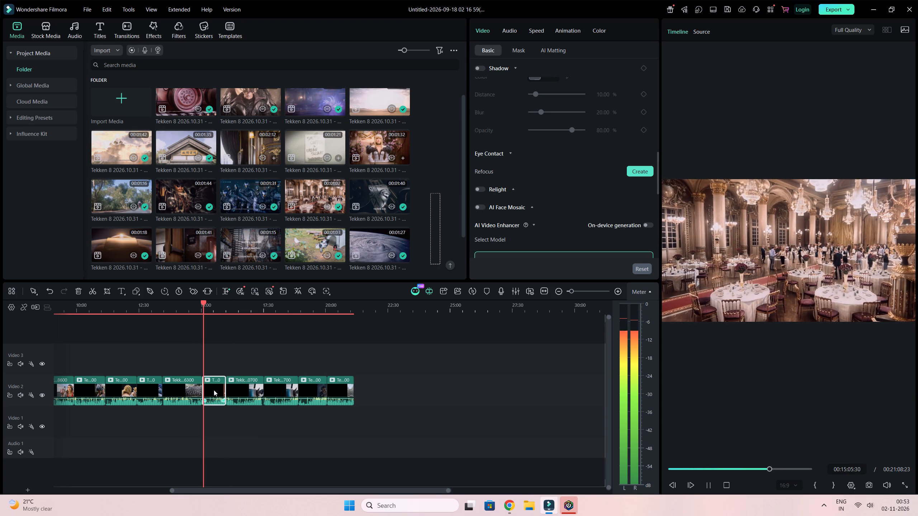
{"action": "key", "text": "space"}
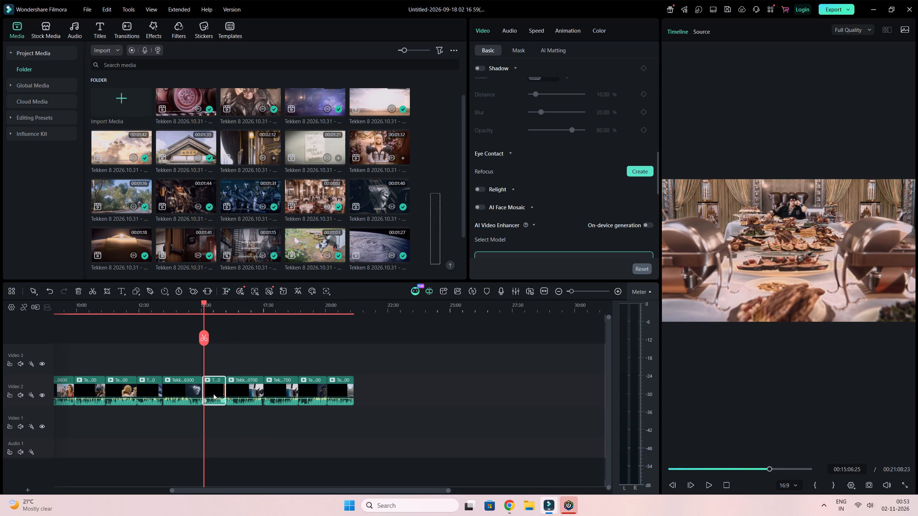
{"action": "left_click", "coordinate": [213, 394]}
{"action": "left_click", "coordinate": [91, 290]}
{"action": "left_click", "coordinate": [224, 302]}
{"action": "left_click", "coordinate": [224, 305]}
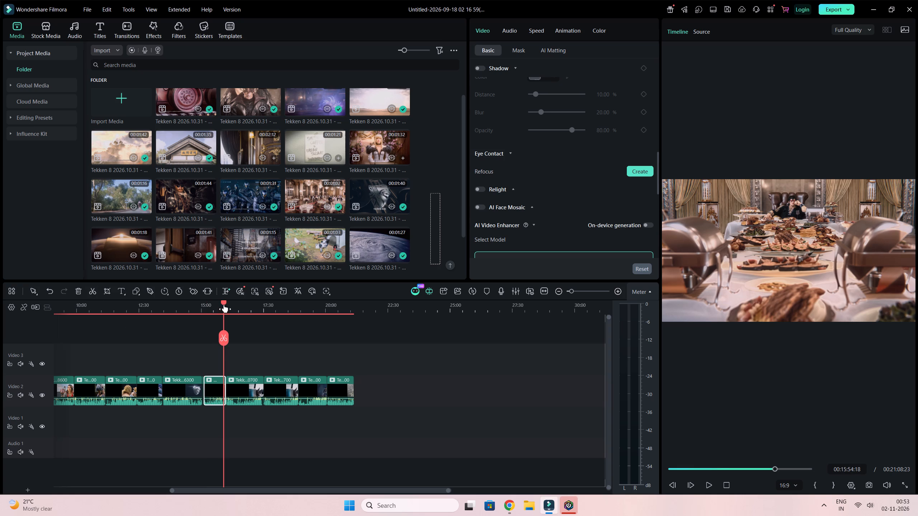
{"action": "left_click_drag", "start_coordinate": [255, 308], "coordinate": [313, 306]}
{"action": "left_click", "coordinate": [278, 384]}
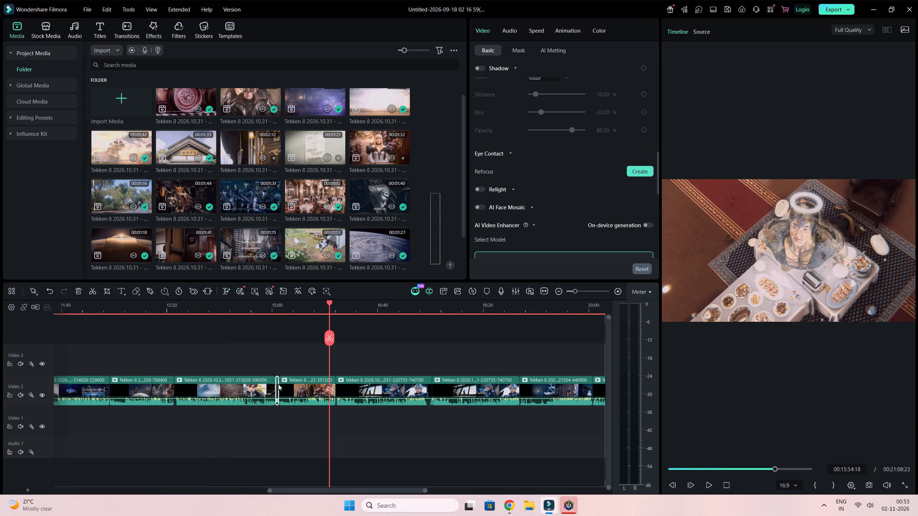
{"action": "key", "text": "Delete"}
{"action": "left_click", "coordinate": [278, 384]}
{"action": "key", "text": "Delete"}
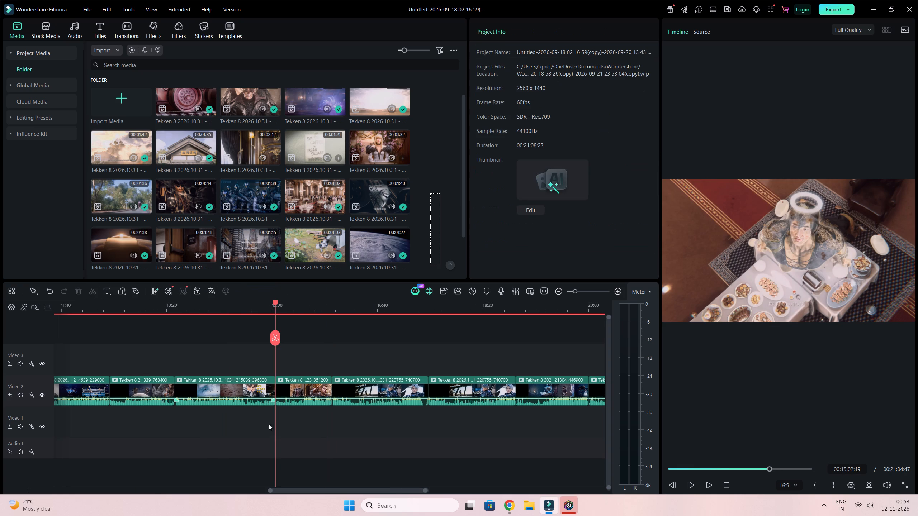
{"action": "left_click_drag", "start_coordinate": [295, 389], "coordinate": [121, 351]}
{"action": "right_click_drag", "start_coordinate": [79, 456], "coordinate": [313, 457]}
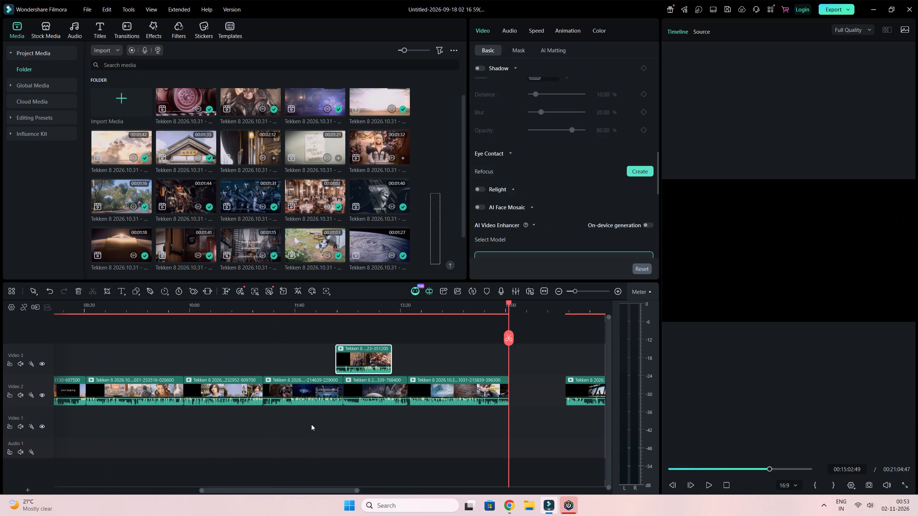
{"action": "double_click", "coordinate": [314, 405]}
{"action": "double_click", "coordinate": [234, 399]}
{"action": "double_click", "coordinate": [164, 395]}
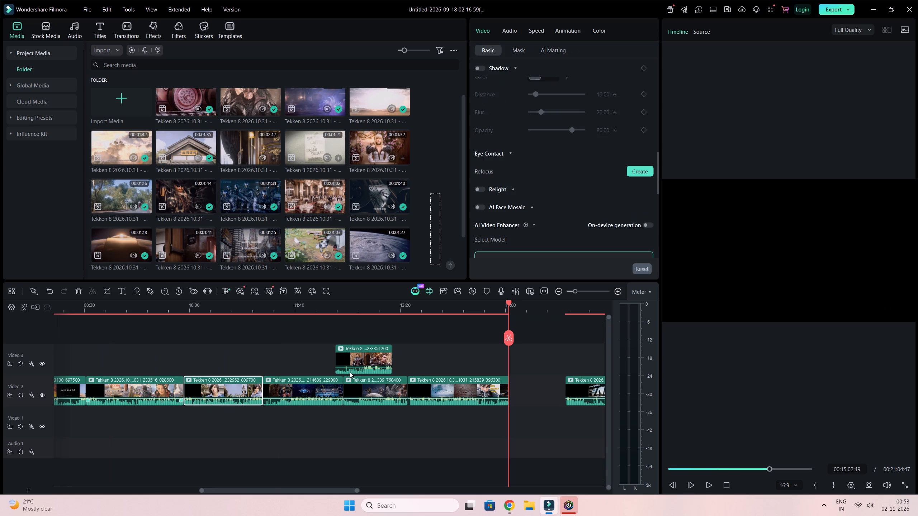
{"action": "left_click_drag", "start_coordinate": [358, 359], "coordinate": [109, 367]}
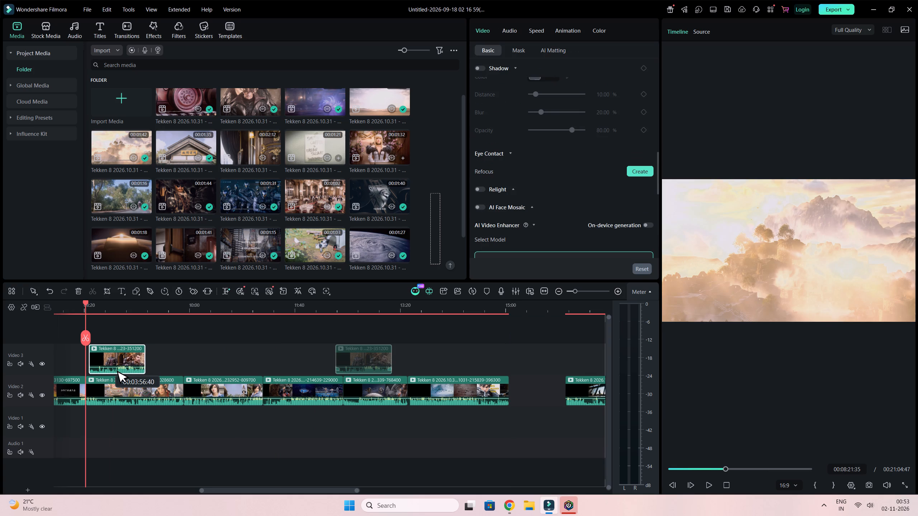
{"action": "right_click_drag", "start_coordinate": [468, 429], "coordinate": [342, 440]}
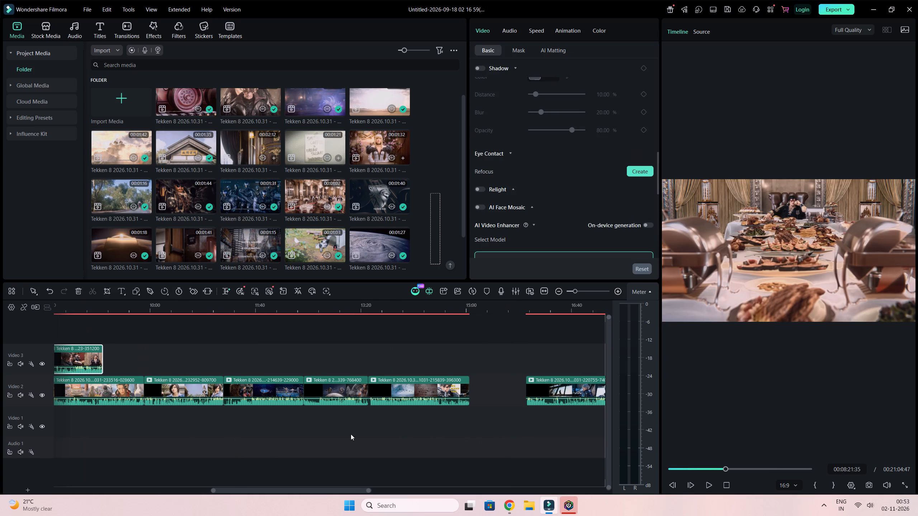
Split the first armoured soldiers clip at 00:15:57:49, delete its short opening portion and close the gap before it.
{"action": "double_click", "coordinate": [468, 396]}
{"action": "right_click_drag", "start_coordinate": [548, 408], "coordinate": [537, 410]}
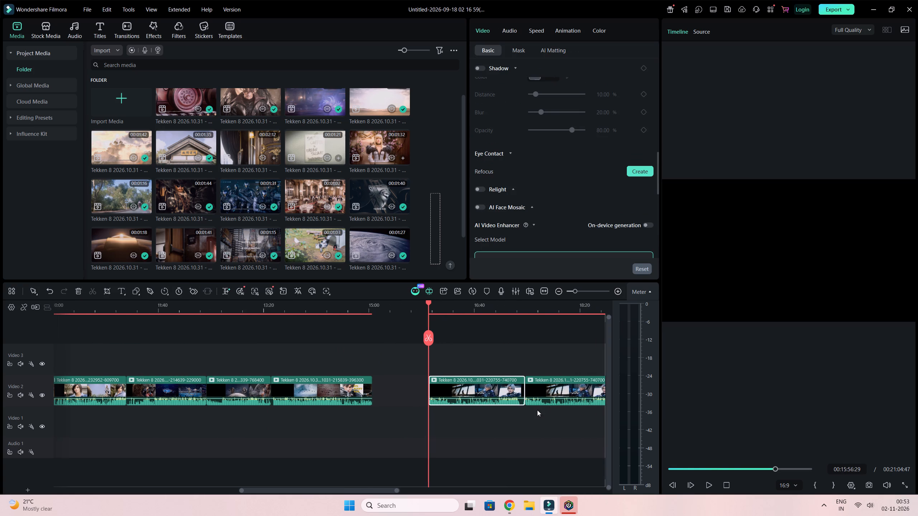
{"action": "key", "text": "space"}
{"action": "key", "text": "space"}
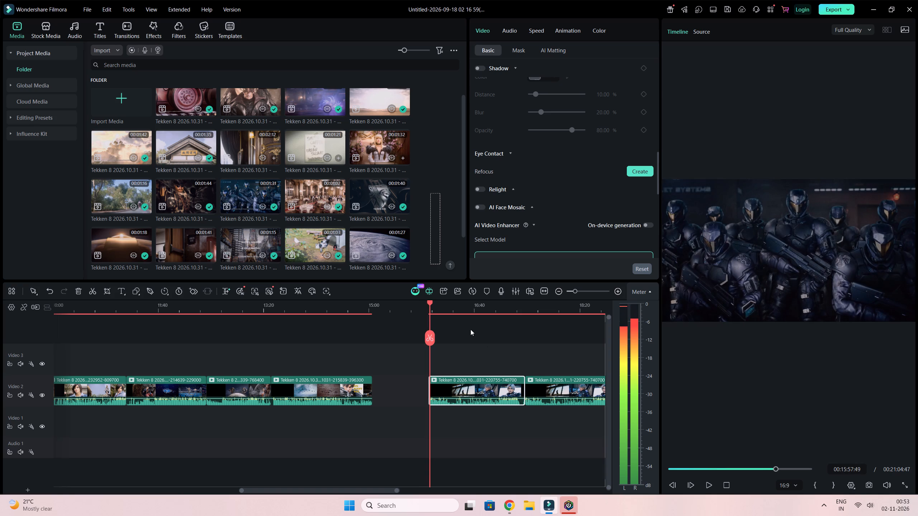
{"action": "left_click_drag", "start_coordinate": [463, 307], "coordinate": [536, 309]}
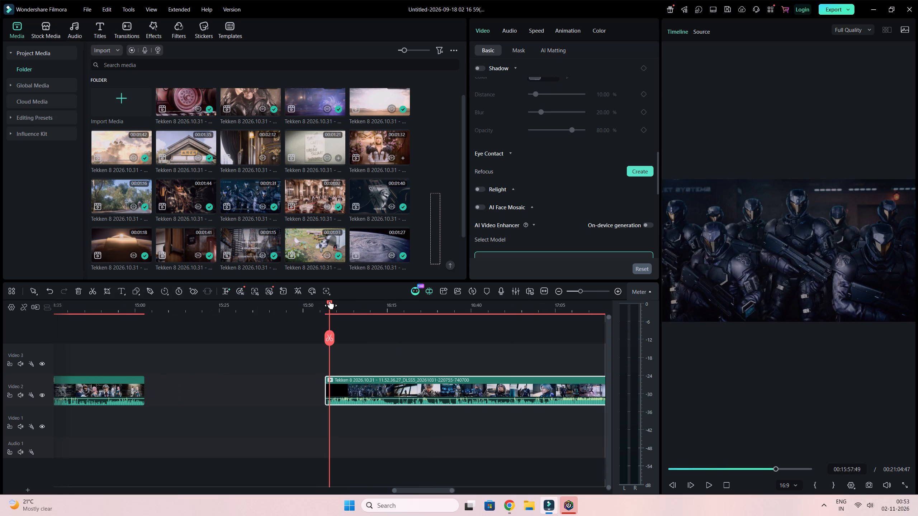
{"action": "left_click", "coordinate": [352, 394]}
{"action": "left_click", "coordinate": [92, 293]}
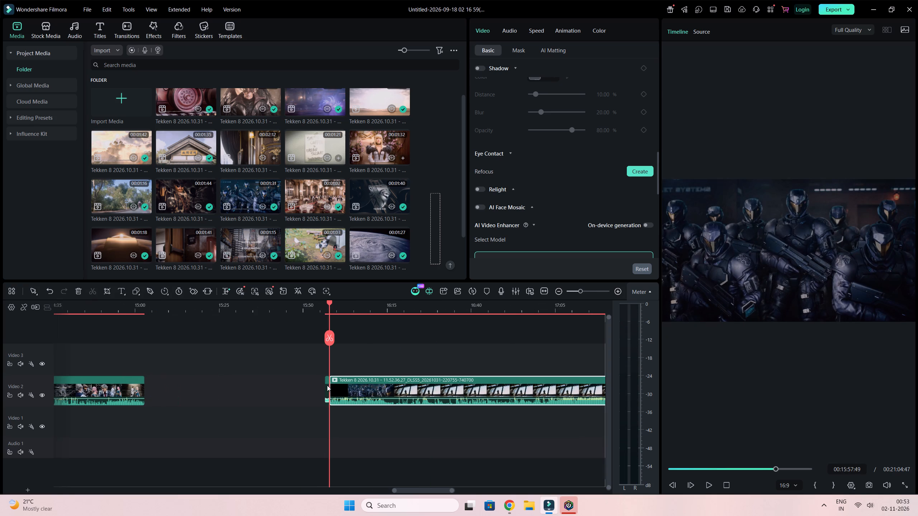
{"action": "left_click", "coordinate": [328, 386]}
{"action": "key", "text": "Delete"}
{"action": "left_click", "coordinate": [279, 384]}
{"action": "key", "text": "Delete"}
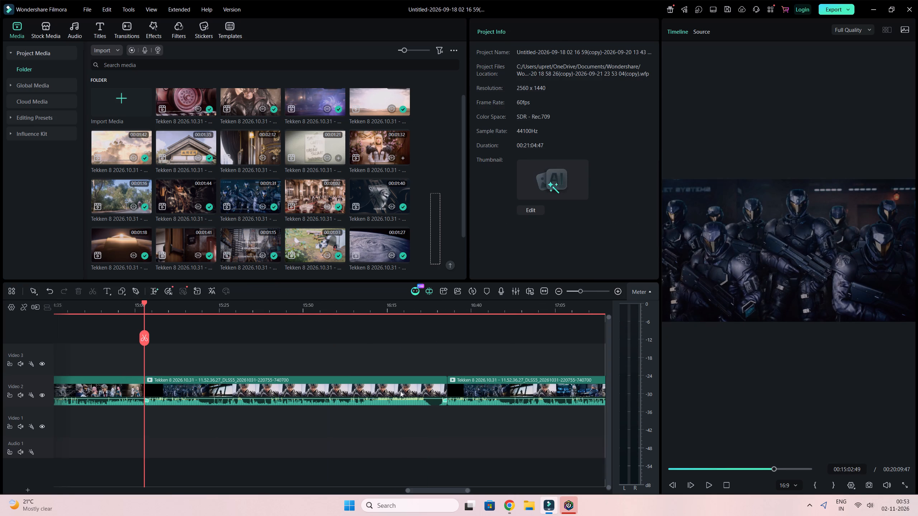
Compare the two armoured soldiers clips, delete the first copy and close the gap it leaves on Video 2.
{"action": "double_click", "coordinate": [508, 386]}
{"action": "key", "text": "space"}
{"action": "double_click", "coordinate": [376, 393]}
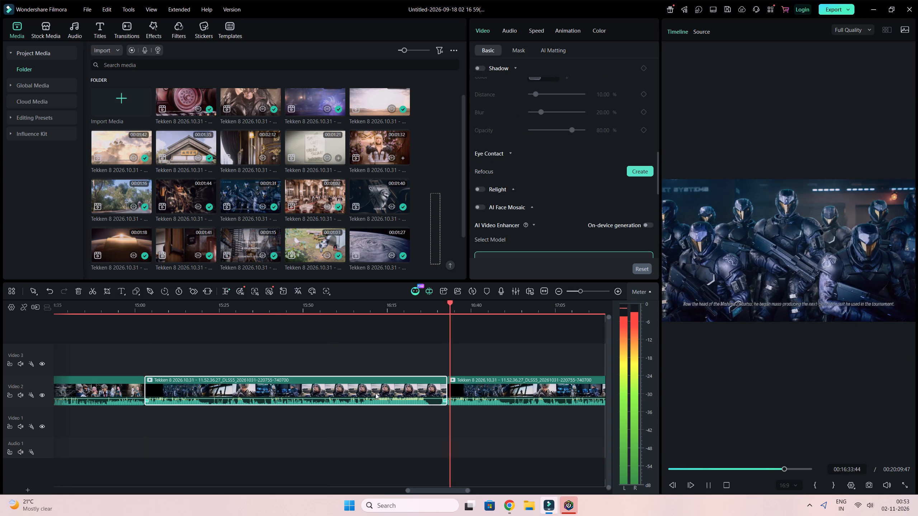
{"action": "key", "text": "space"}
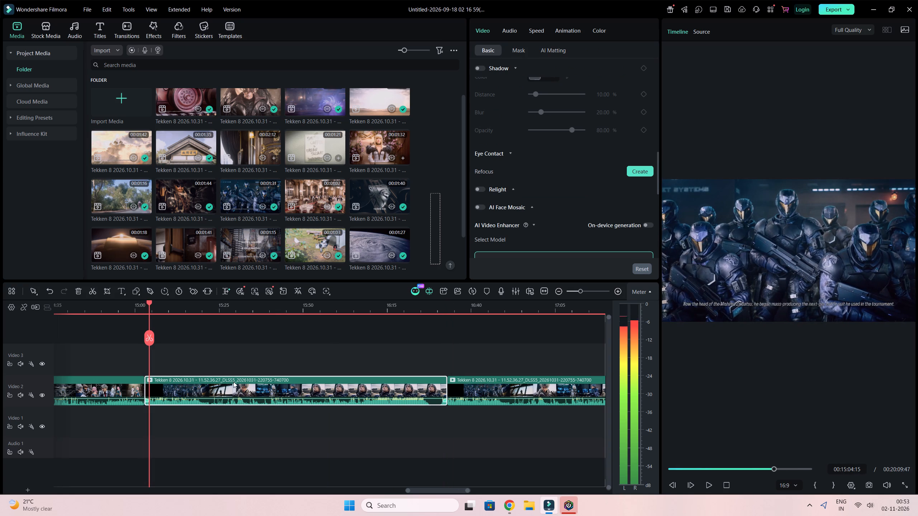
{"action": "left_click", "coordinate": [285, 383]}
{"action": "key", "text": "Delete"}
{"action": "left_click", "coordinate": [269, 391]}
{"action": "key", "text": "Delete"}
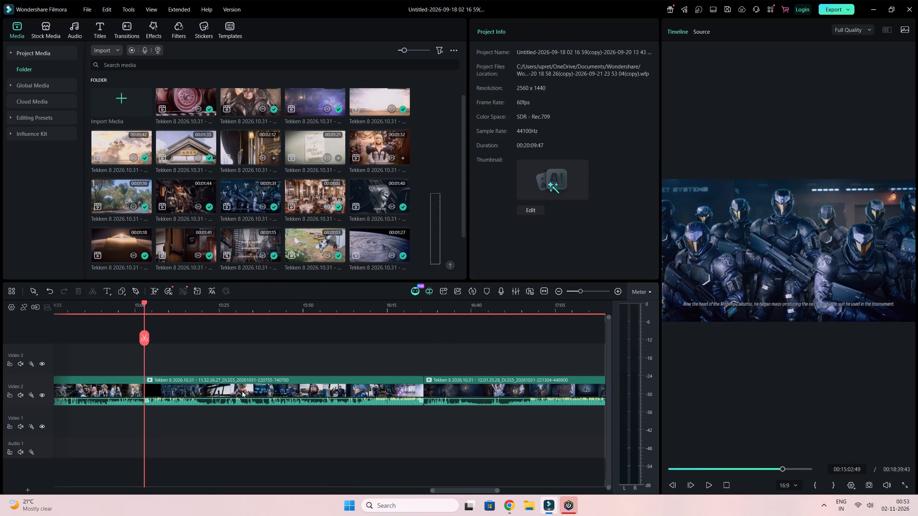
{"action": "key", "text": "space"}
{"action": "key", "text": "space"}
{"action": "left_click_drag", "start_coordinate": [150, 304], "coordinate": [185, 303]}
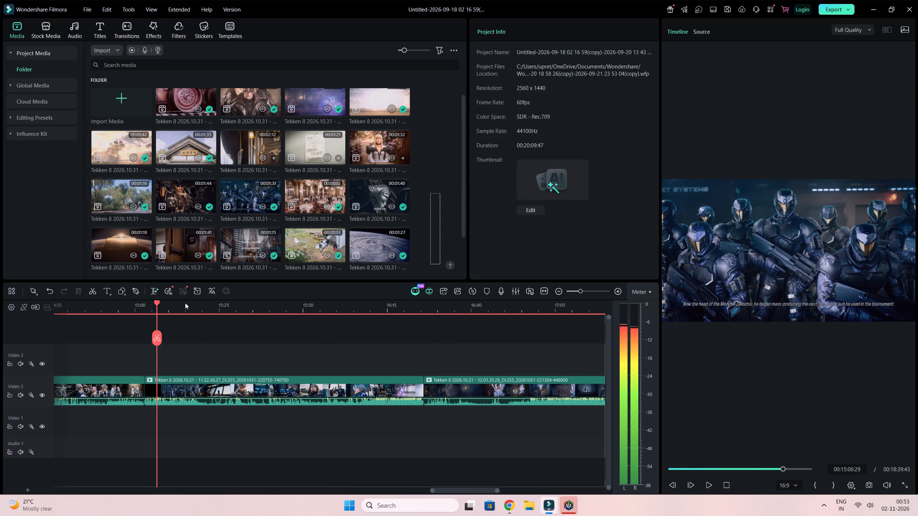
{"action": "left_click_drag", "start_coordinate": [185, 303], "coordinate": [409, 324]}
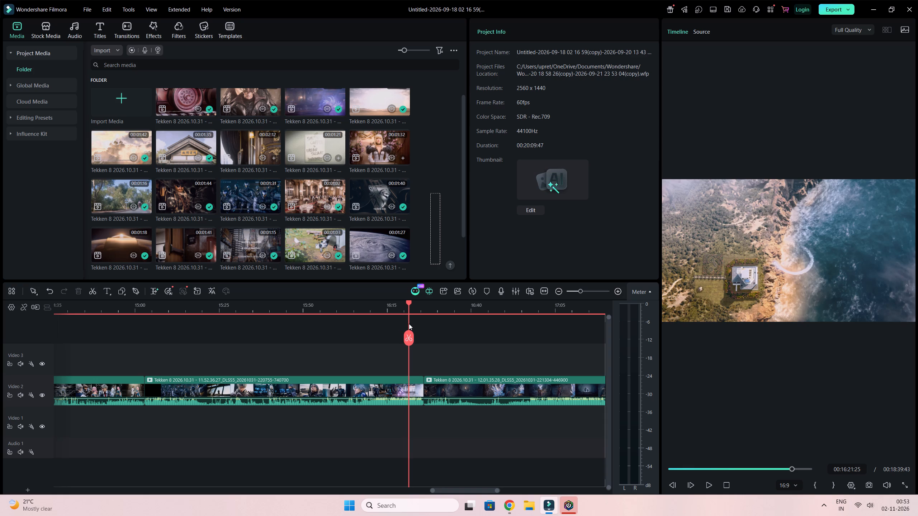
{"action": "left_click_drag", "start_coordinate": [409, 324], "coordinate": [408, 324]}
{"action": "key", "text": "space"}
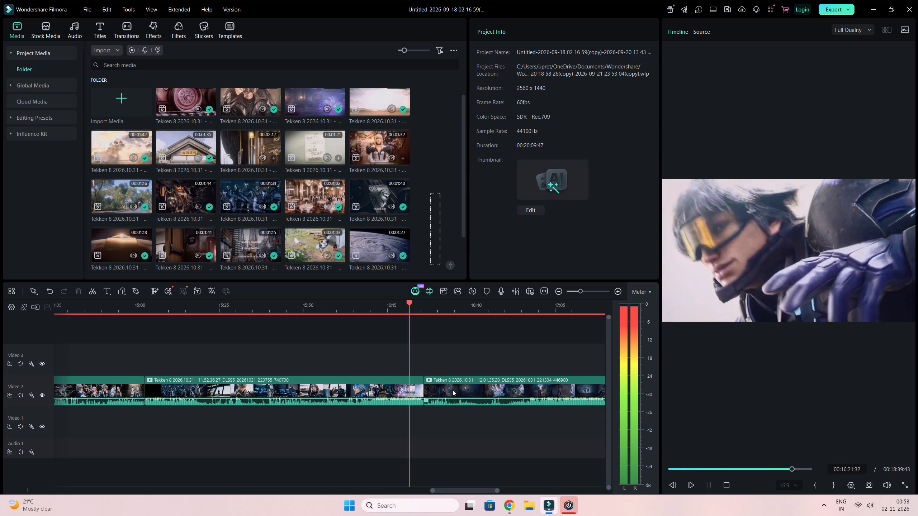
{"action": "double_click", "coordinate": [453, 390]}
{"action": "left_click_drag", "start_coordinate": [465, 309], "coordinate": [421, 315]}
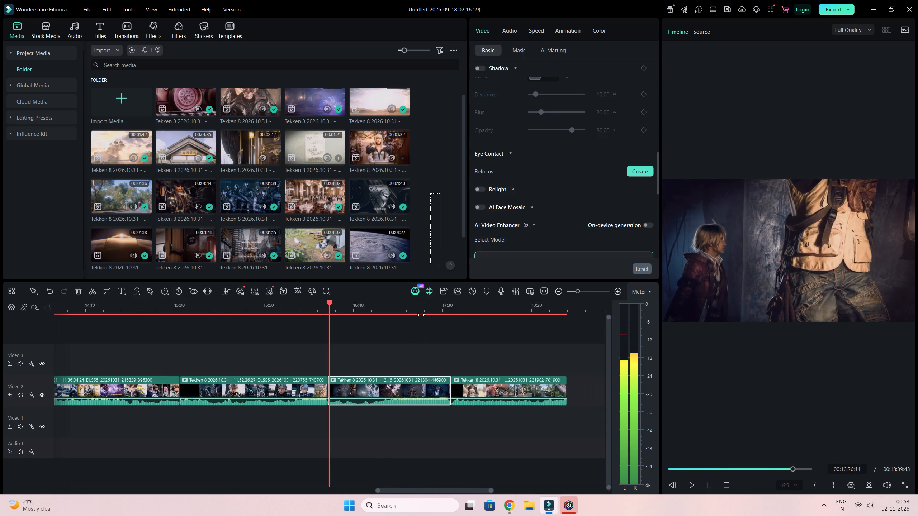
{"action": "left_click_drag", "start_coordinate": [421, 315], "coordinate": [417, 315]}
{"action": "double_click", "coordinate": [179, 391]}
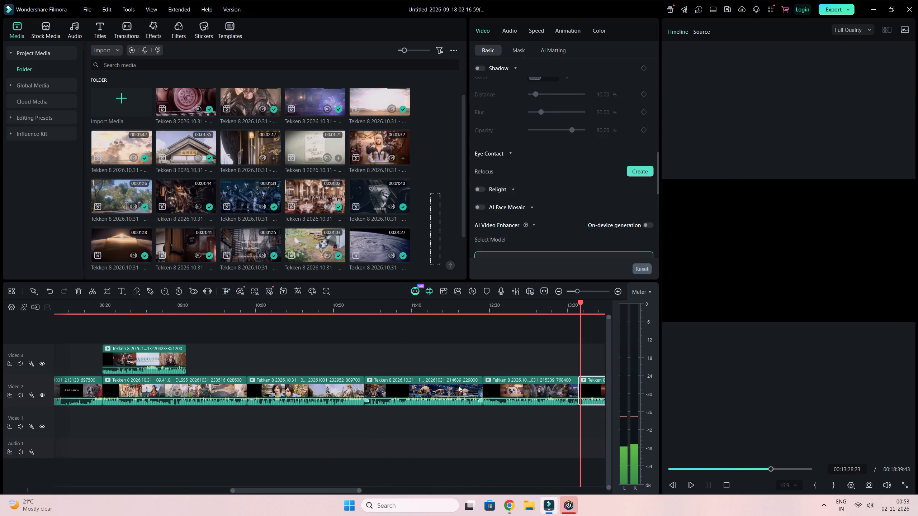
{"action": "double_click", "coordinate": [516, 386]}
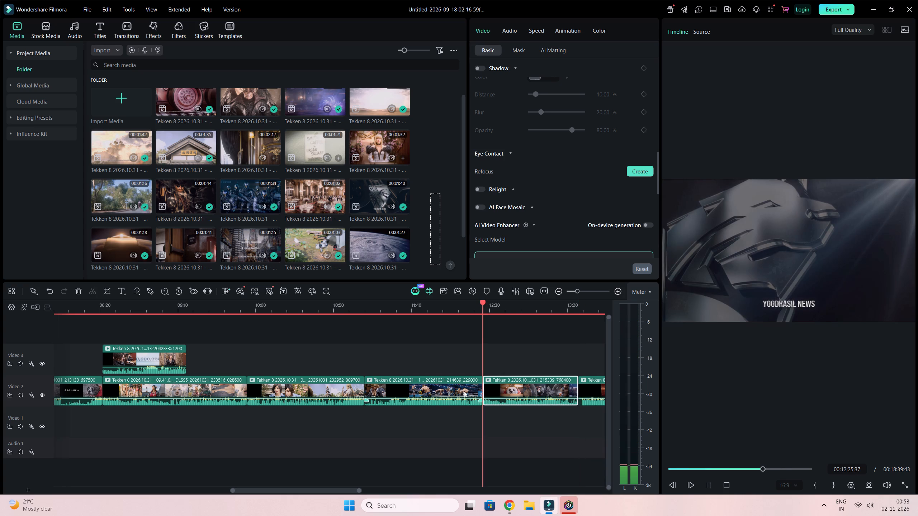
{"action": "double_click", "coordinate": [460, 390]}
{"action": "key", "text": "space"}
{"action": "left_click_drag", "start_coordinate": [415, 394], "coordinate": [414, 394]}
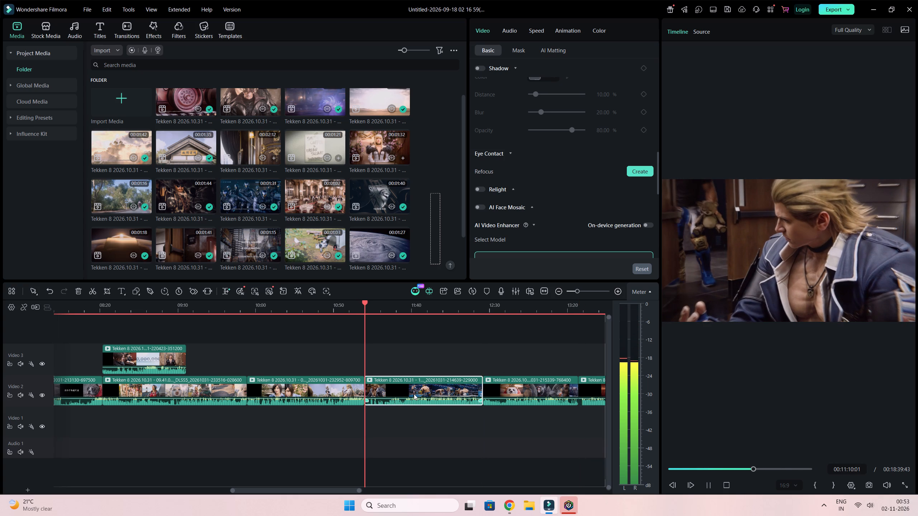
{"action": "left_click_drag", "start_coordinate": [414, 394], "coordinate": [235, 353]}
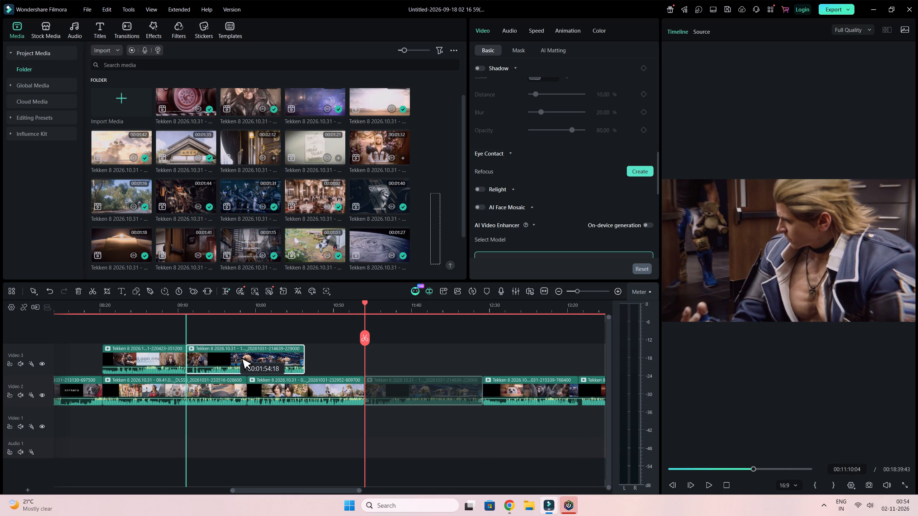
{"action": "left_click_drag", "start_coordinate": [150, 424], "coordinate": [305, 392]}
{"action": "left_click_drag", "start_coordinate": [305, 392], "coordinate": [338, 391]}
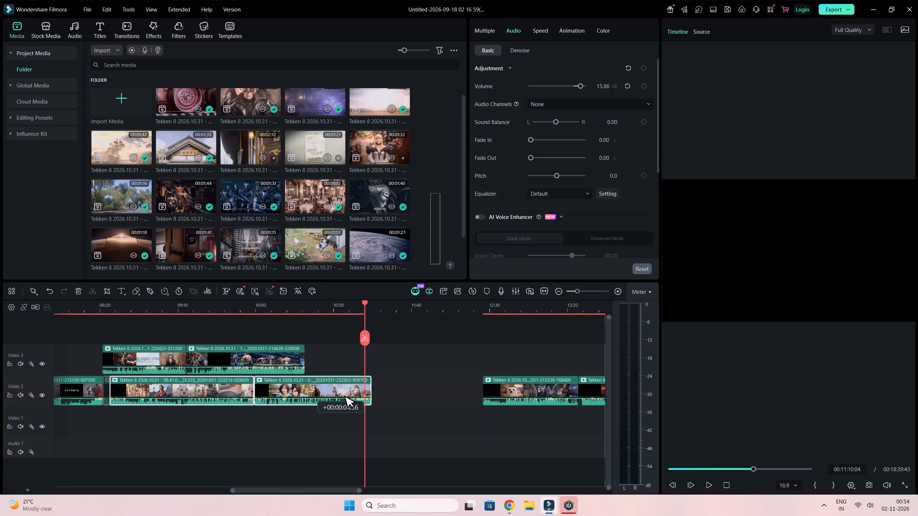
{"action": "left_click_drag", "start_coordinate": [338, 391], "coordinate": [419, 409]}
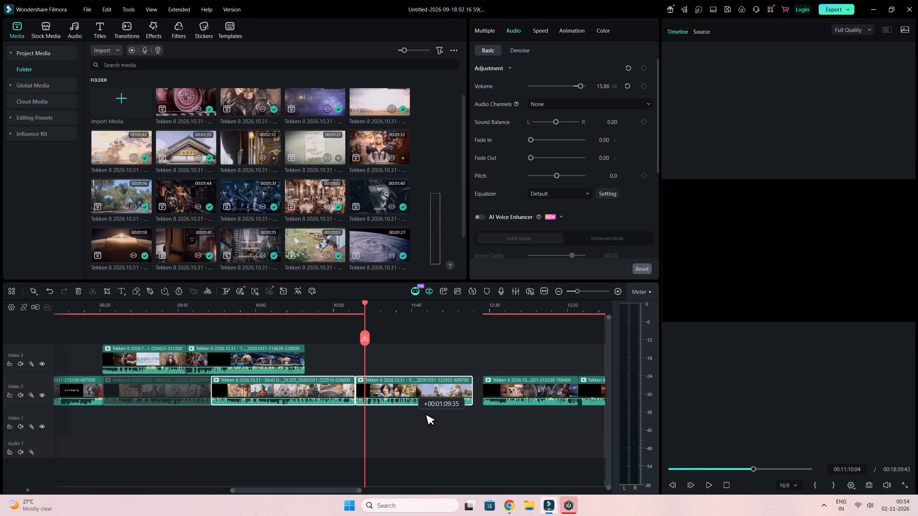
{"action": "left_click_drag", "start_coordinate": [419, 409], "coordinate": [538, 417]}
{"action": "left_click_drag", "start_coordinate": [518, 385], "coordinate": [357, 388]}
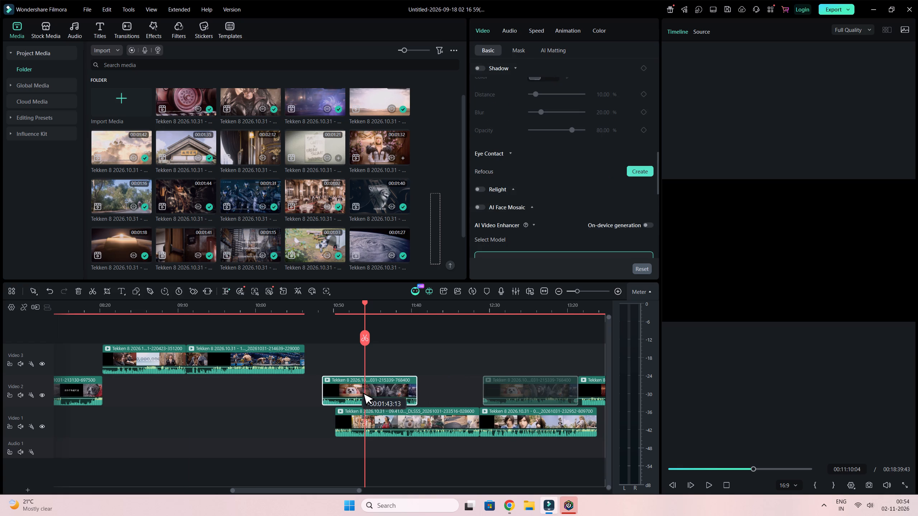
{"action": "left_click_drag", "start_coordinate": [357, 388], "coordinate": [342, 370]}
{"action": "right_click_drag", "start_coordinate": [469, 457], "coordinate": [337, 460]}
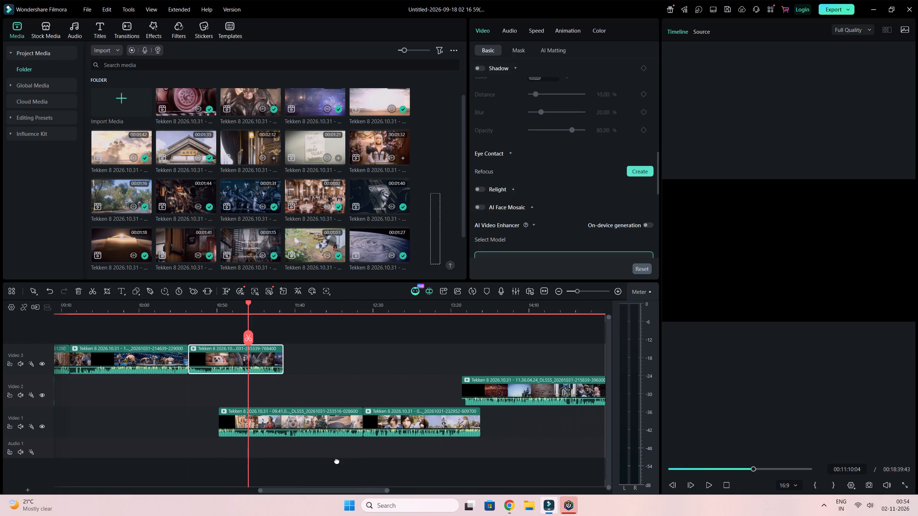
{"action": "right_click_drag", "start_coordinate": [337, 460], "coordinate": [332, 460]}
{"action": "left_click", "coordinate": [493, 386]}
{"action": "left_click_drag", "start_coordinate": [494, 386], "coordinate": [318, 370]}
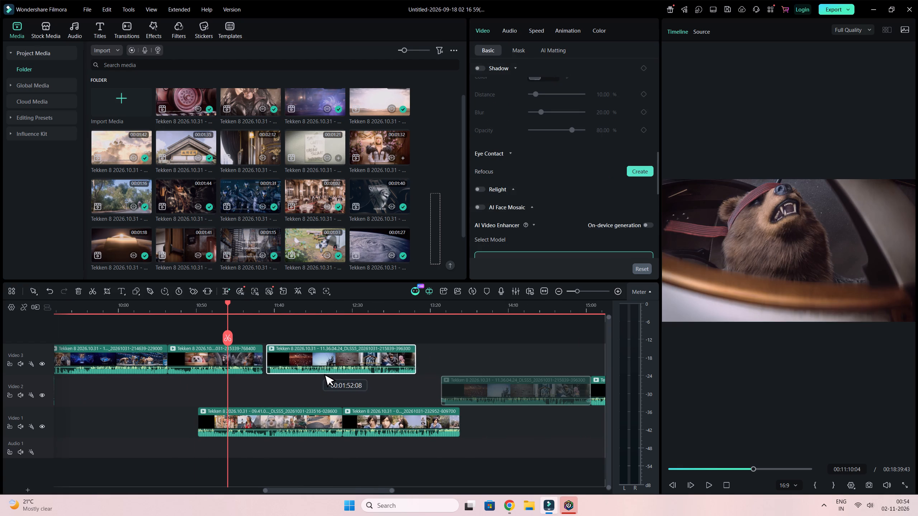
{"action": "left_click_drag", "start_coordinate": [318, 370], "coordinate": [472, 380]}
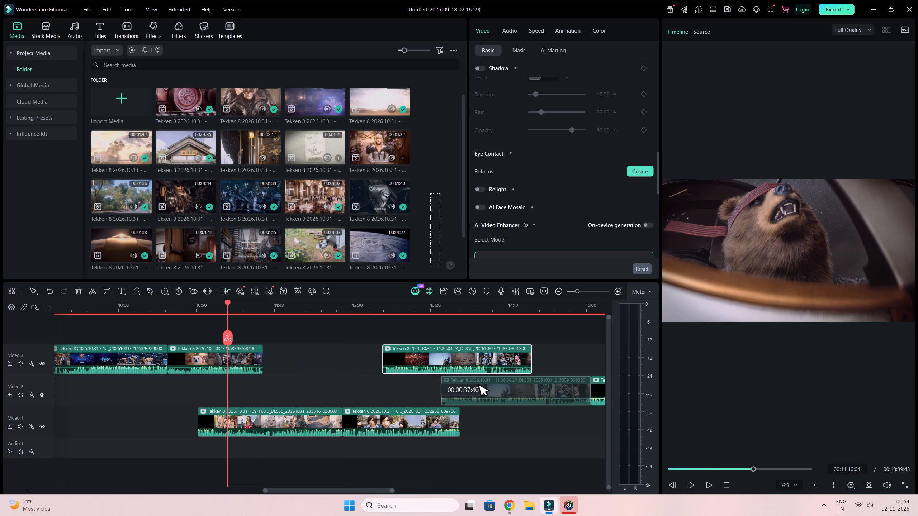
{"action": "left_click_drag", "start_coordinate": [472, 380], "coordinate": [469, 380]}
{"action": "left_click_drag", "start_coordinate": [421, 422], "coordinate": [378, 385]}
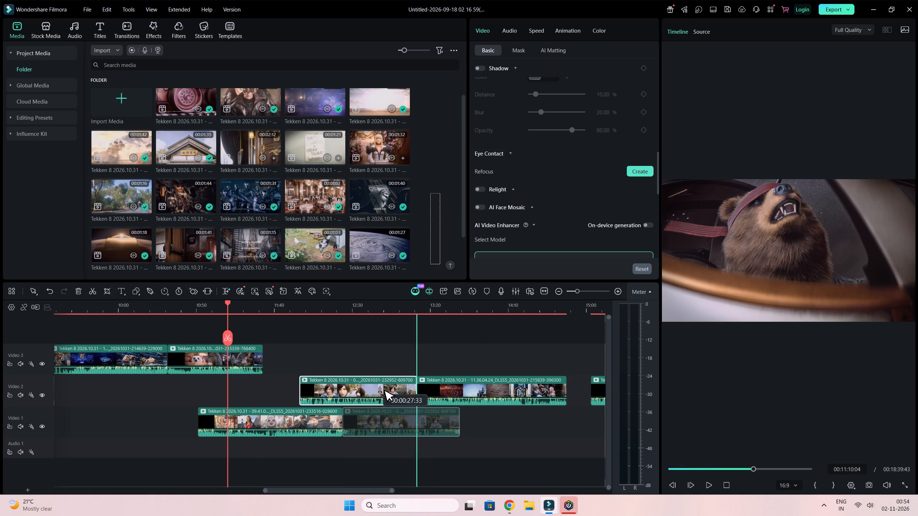
{"action": "left_click_drag", "start_coordinate": [378, 385], "coordinate": [400, 355]}
{"action": "left_click_drag", "start_coordinate": [456, 302], "coordinate": [436, 308]}
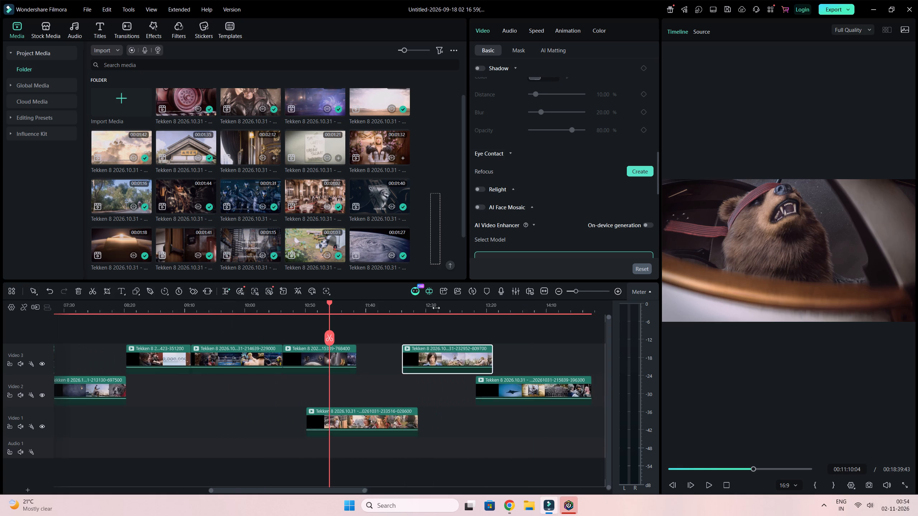
{"action": "left_click_drag", "start_coordinate": [436, 308], "coordinate": [388, 316]}
{"action": "double_click", "coordinate": [519, 390]}
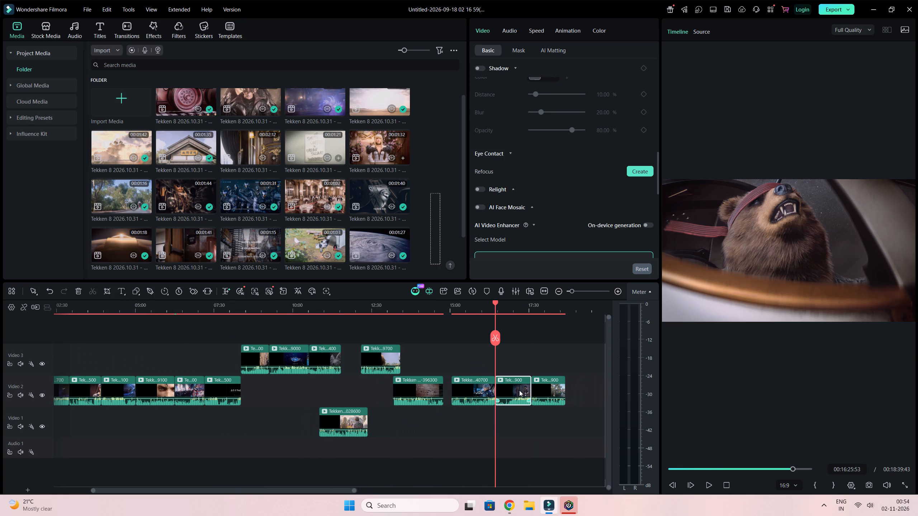
{"action": "key", "text": "space"}
{"action": "left_click", "coordinate": [535, 389]}
{"action": "left_click", "coordinate": [543, 390]}
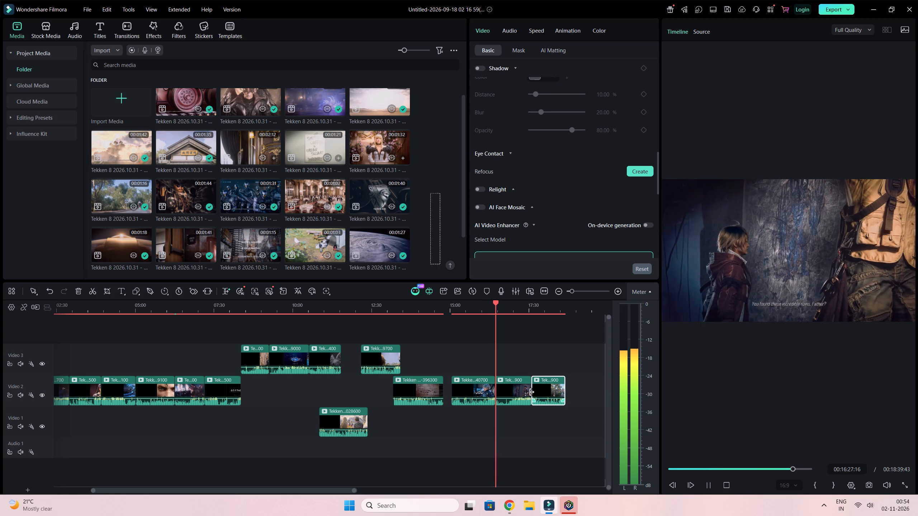
{"action": "double_click", "coordinate": [429, 390]}
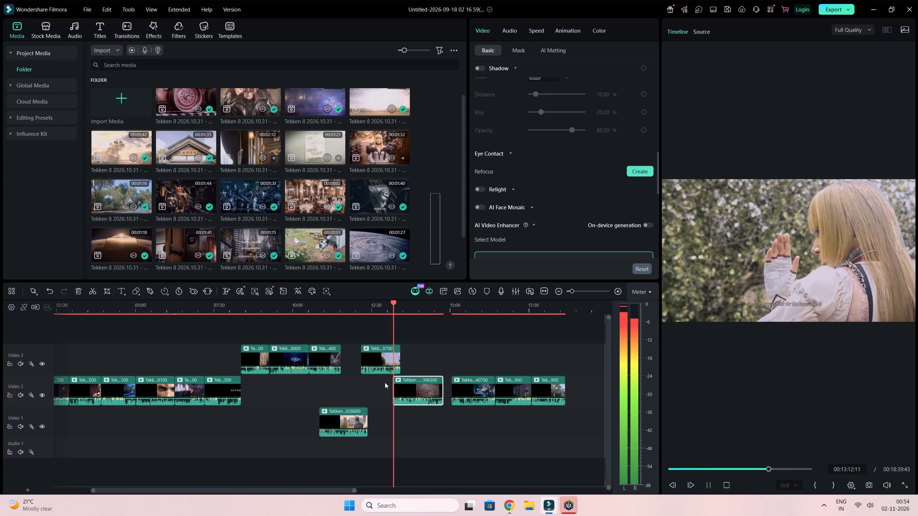
{"action": "key", "text": "space"}
{"action": "left_click_drag", "start_coordinate": [415, 383], "coordinate": [431, 367]}
{"action": "double_click", "coordinate": [429, 361]}
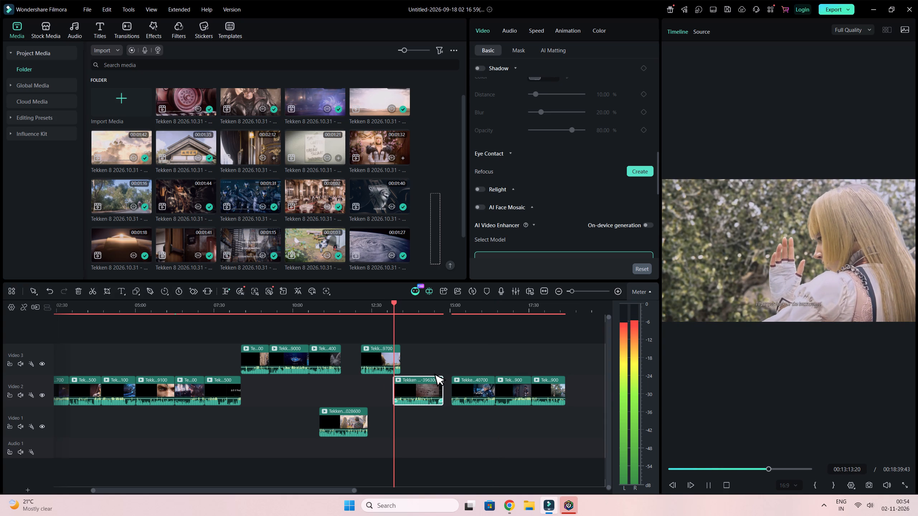
{"action": "key", "text": "space"}
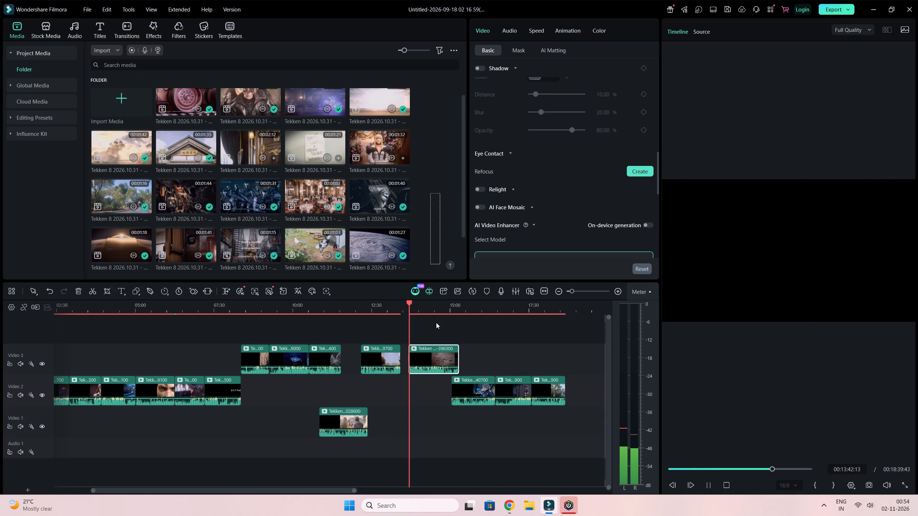
{"action": "left_click_drag", "start_coordinate": [442, 306], "coordinate": [489, 303]}
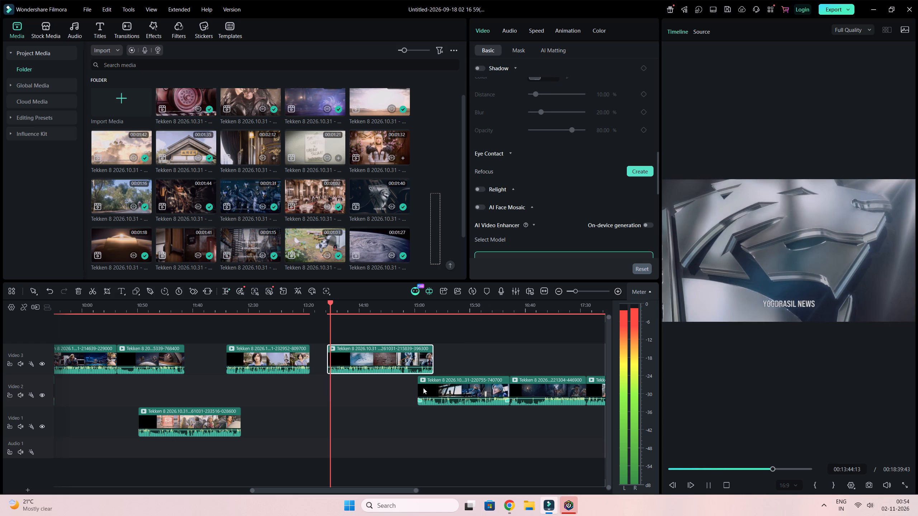
{"action": "key", "text": "space"}
{"action": "left_click", "coordinate": [354, 354]}
{"action": "left_click", "coordinate": [91, 292]}
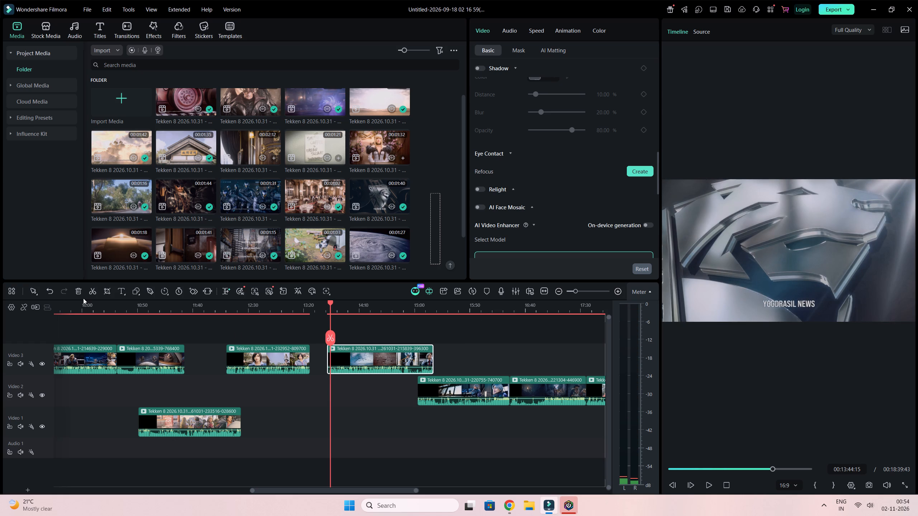
{"action": "left_click", "coordinate": [329, 353]}
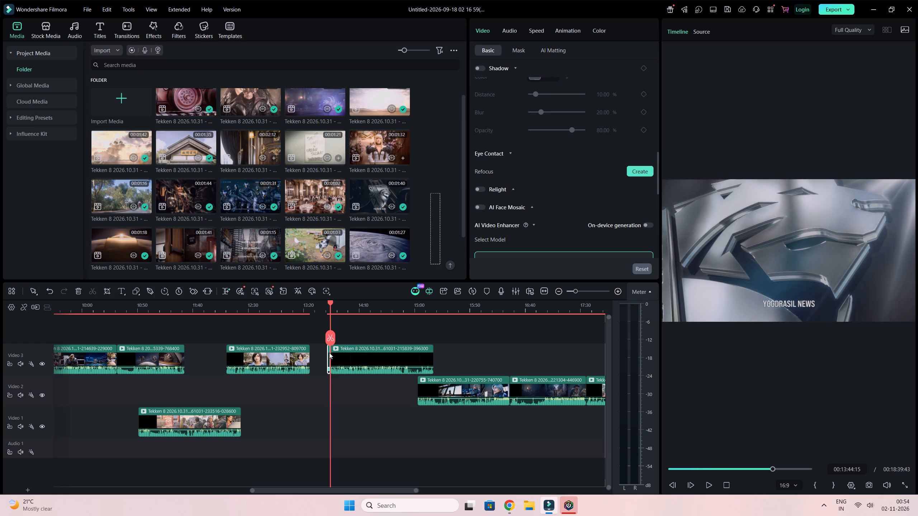
{"action": "key", "text": "Delete"}
{"action": "key", "text": "space"}
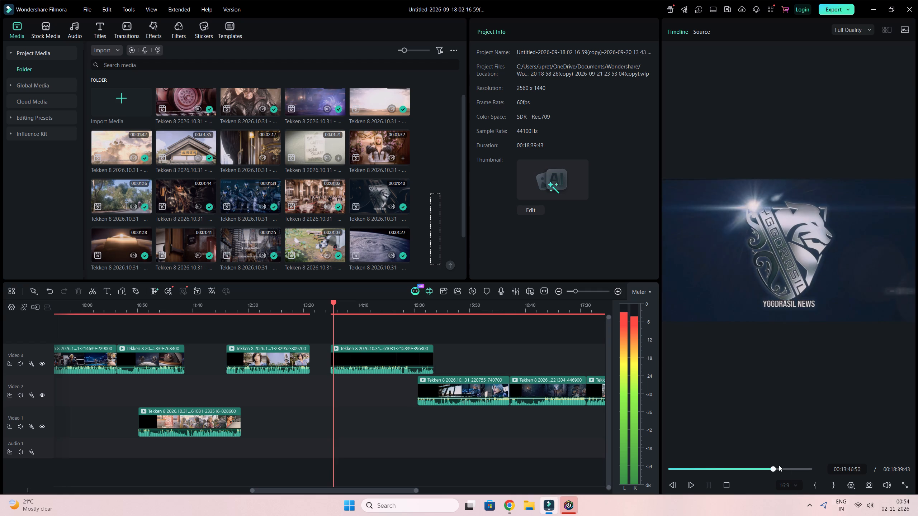
{"action": "left_click", "coordinate": [466, 386]}
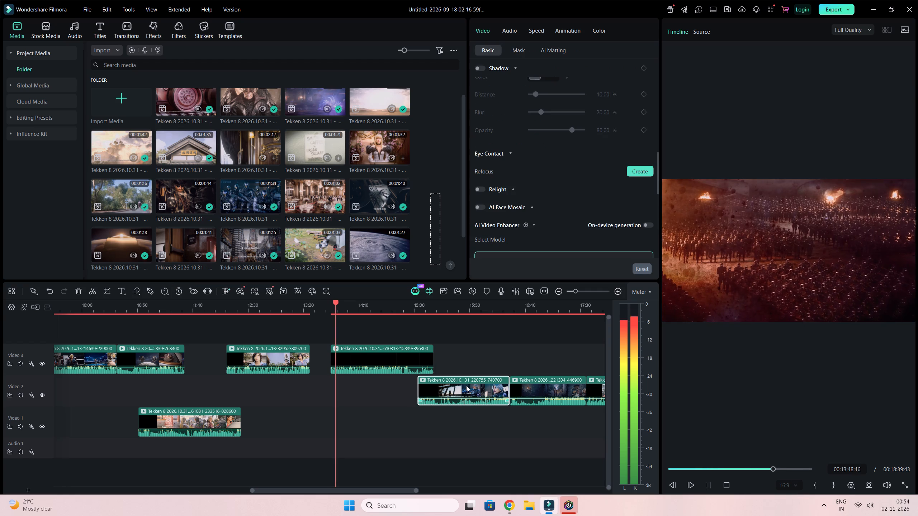
{"action": "key", "text": "space"}
{"action": "left_click_drag", "start_coordinate": [466, 386], "coordinate": [494, 349]}
{"action": "double_click", "coordinate": [488, 349]}
{"action": "key", "text": "space"}
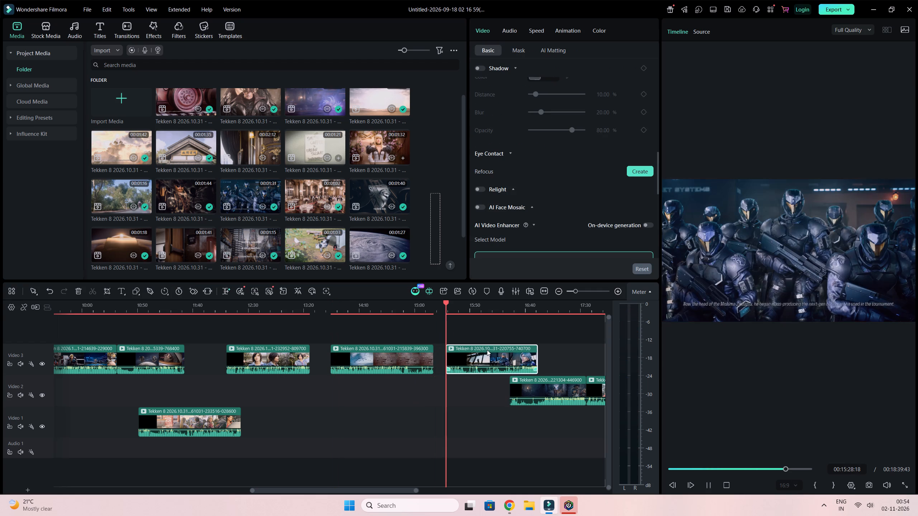
{"action": "key", "text": "space"}
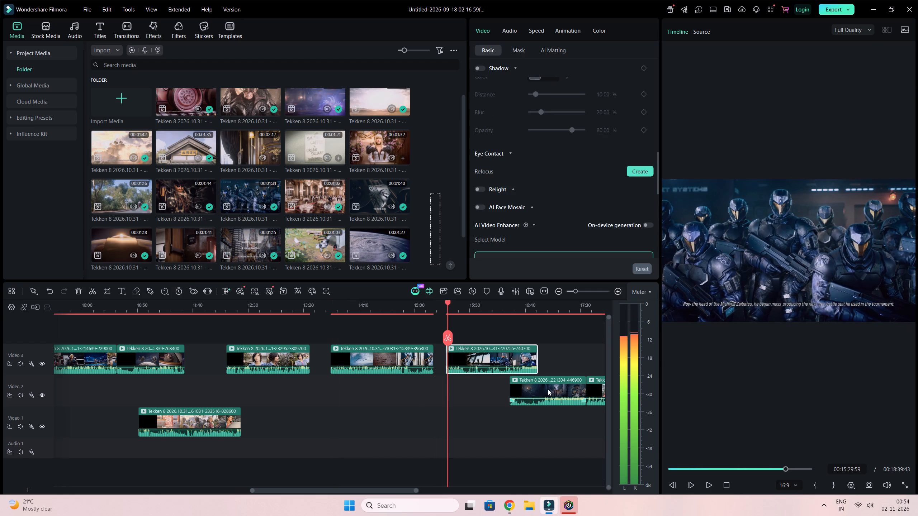
{"action": "left_click_drag", "start_coordinate": [551, 392], "coordinate": [582, 356]}
{"action": "double_click", "coordinate": [568, 353]}
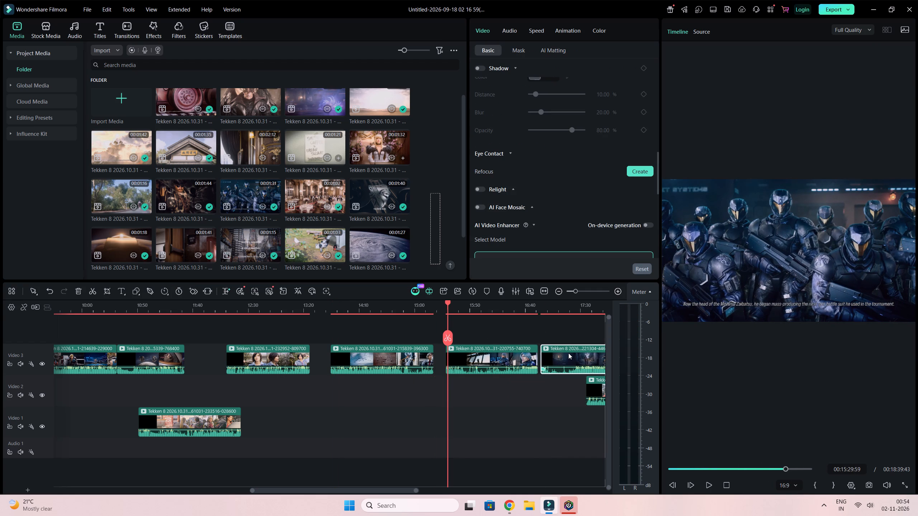
{"action": "key", "text": "space"}
{"action": "right_click_drag", "start_coordinate": [595, 423], "coordinate": [410, 433]}
{"action": "key", "text": "space"}
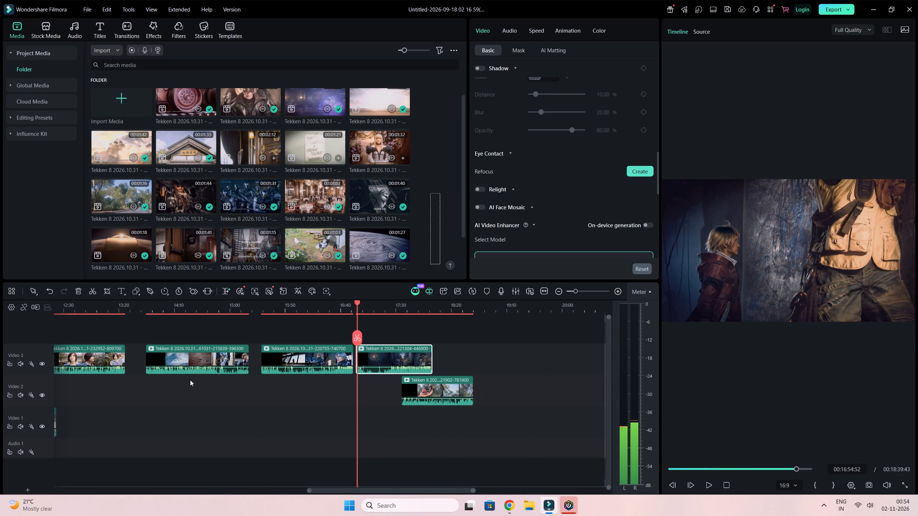
{"action": "double_click", "coordinate": [193, 354]}
{"action": "right_click_drag", "start_coordinate": [156, 387], "coordinate": [403, 372]}
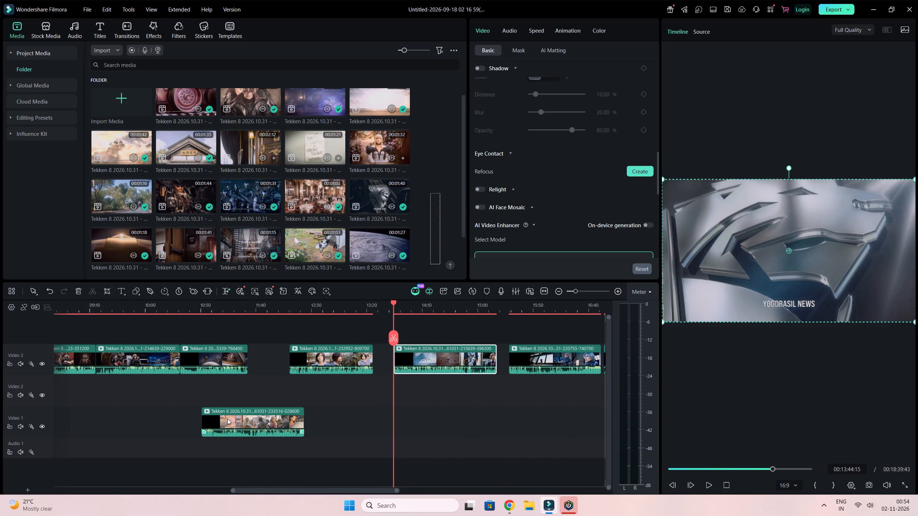
{"action": "double_click", "coordinate": [235, 426]}
{"action": "key", "text": "space"}
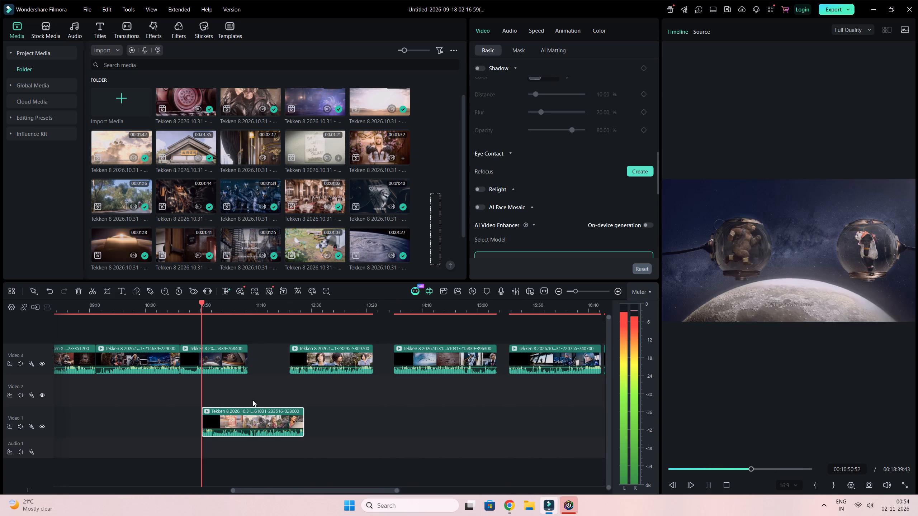
{"action": "key", "text": "space"}
{"action": "left_click", "coordinate": [278, 362]}
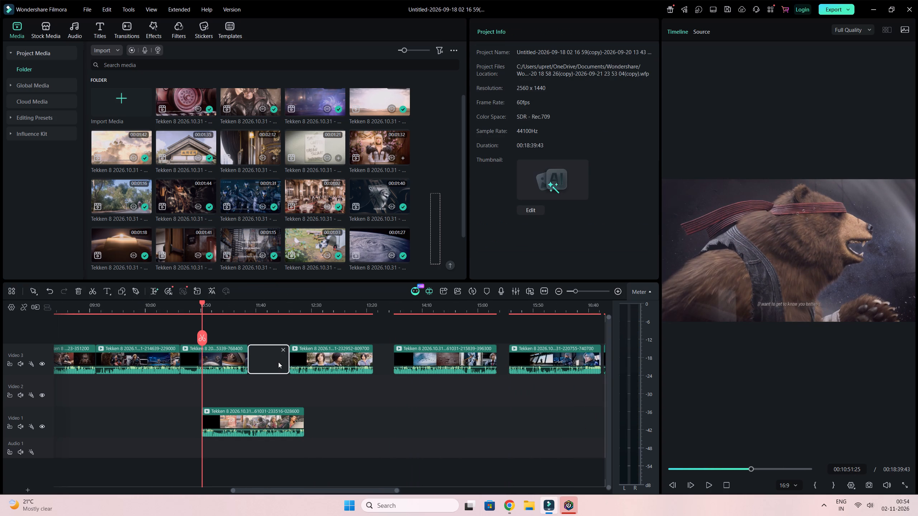
{"action": "key", "text": "Delete"}
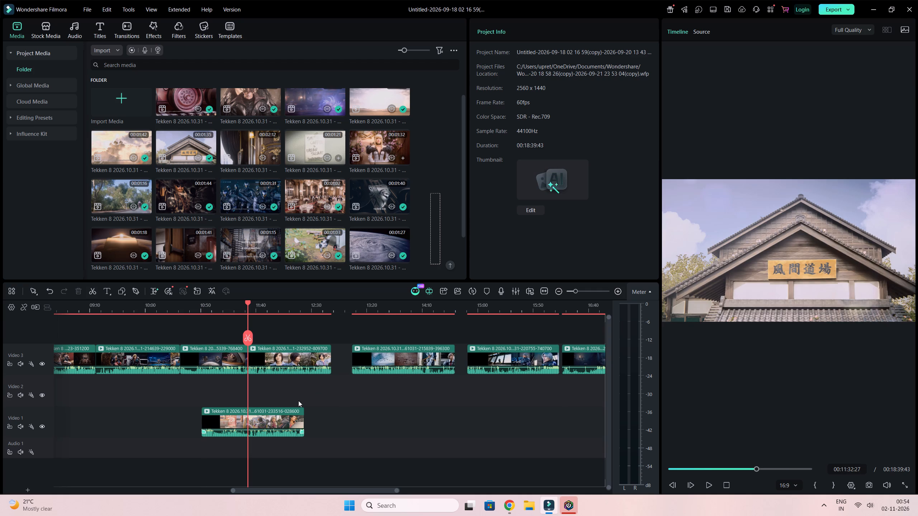
{"action": "left_click_drag", "start_coordinate": [383, 389], "coordinate": [325, 396]}
{"action": "left_click_drag", "start_coordinate": [394, 303], "coordinate": [365, 305]}
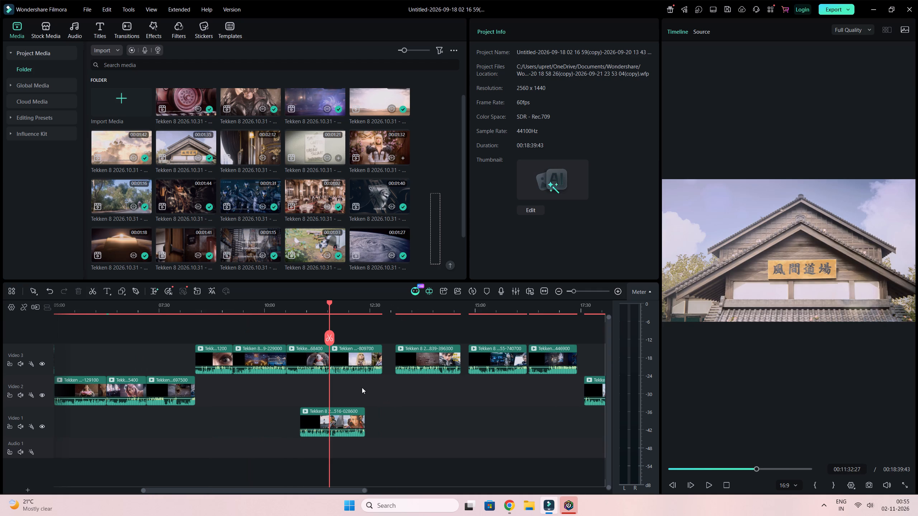
{"action": "double_click", "coordinate": [366, 364]}
{"action": "left_click_drag", "start_coordinate": [413, 389], "coordinate": [564, 355]}
{"action": "left_click_drag", "start_coordinate": [560, 358], "coordinate": [580, 356]}
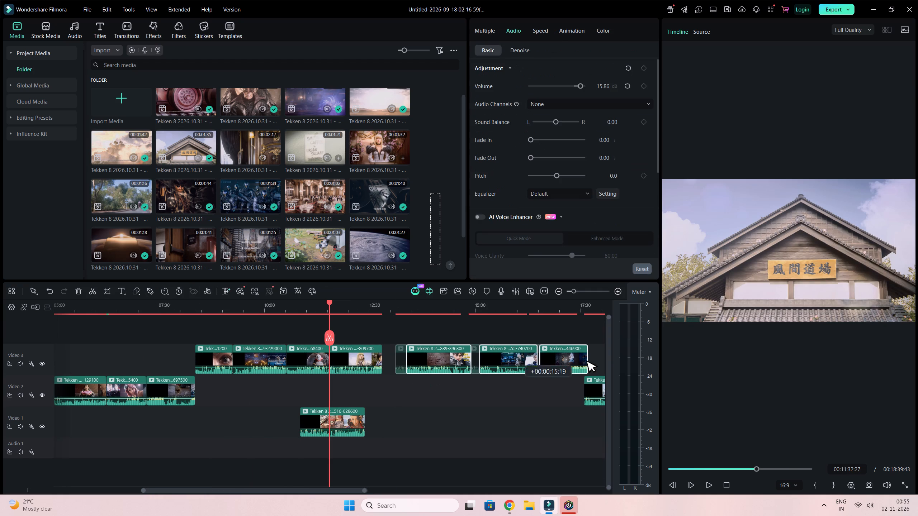
{"action": "left_click_drag", "start_coordinate": [580, 356], "coordinate": [585, 355]}
{"action": "right_click_drag", "start_coordinate": [538, 399], "coordinate": [375, 411]}
{"action": "left_click_drag", "start_coordinate": [287, 396], "coordinate": [405, 356]}
{"action": "left_click_drag", "start_coordinate": [410, 352], "coordinate": [560, 344]}
{"action": "left_click_drag", "start_coordinate": [179, 420], "coordinate": [218, 395]}
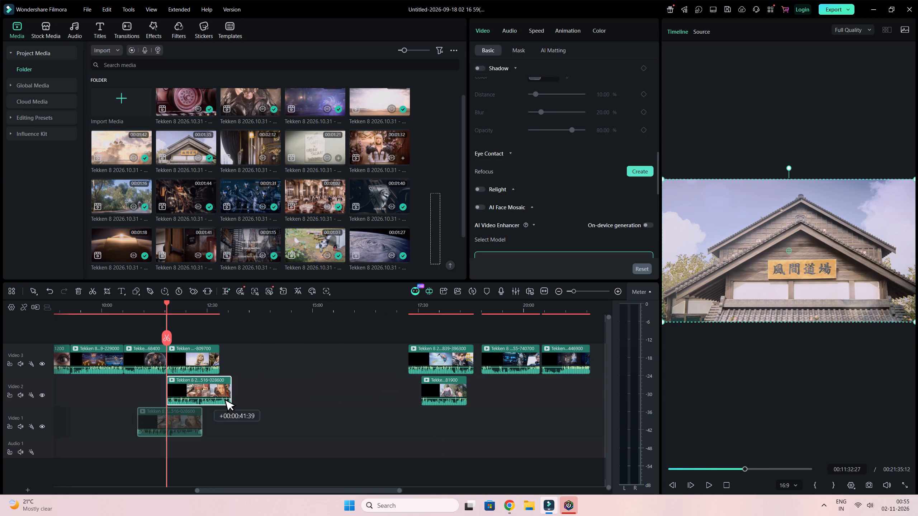
{"action": "left_click_drag", "start_coordinate": [218, 395], "coordinate": [306, 360]}
{"action": "left_click", "coordinate": [231, 363]}
{"action": "key", "text": "Delete"}
{"action": "left_click", "coordinate": [339, 361]}
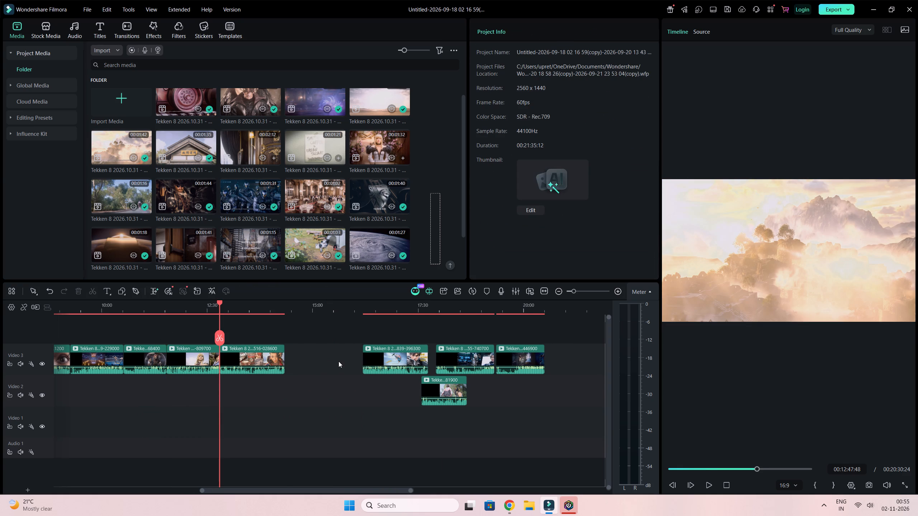
{"action": "left_click_drag", "start_coordinate": [396, 358], "coordinate": [403, 358]}
{"action": "left_click_drag", "start_coordinate": [425, 387], "coordinate": [322, 359]}
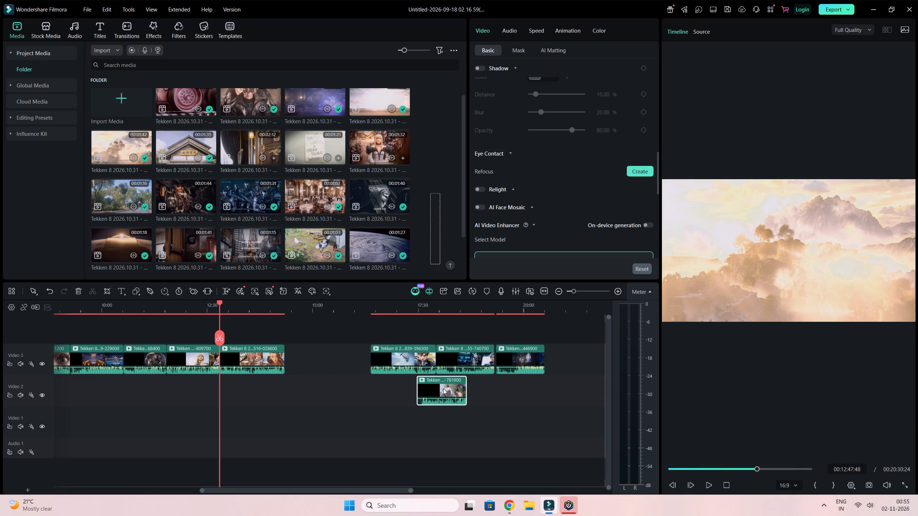
{"action": "key", "text": "ctrl+z"}
{"action": "left_click_drag", "start_coordinate": [444, 389], "coordinate": [334, 360]}
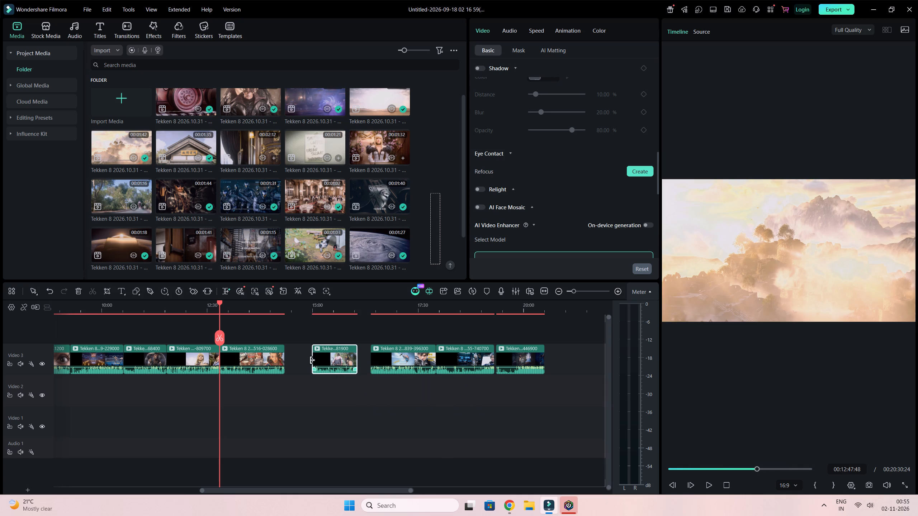
{"action": "left_click", "coordinate": [303, 359]}
{"action": "key", "text": "Delete"}
{"action": "left_click", "coordinate": [335, 358]}
{"action": "key", "text": "Delete"}
Move all nine Video 3 clips together down onto Video 2 and close the gap after the clip ending in 697500.
{"action": "right_click_drag", "start_coordinate": [250, 410], "coordinate": [307, 403]}
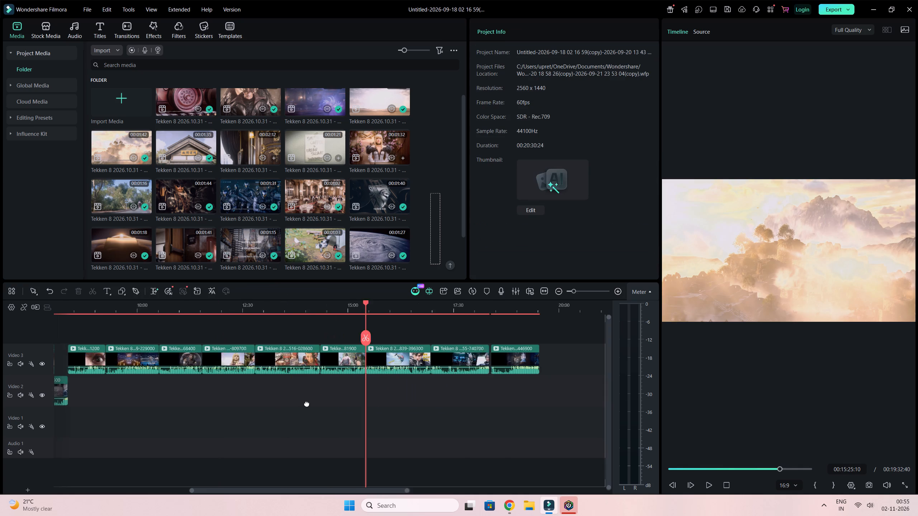
{"action": "right_click_drag", "start_coordinate": [307, 403], "coordinate": [411, 400]}
{"action": "left_click_drag", "start_coordinate": [215, 409], "coordinate": [221, 402]}
{"action": "left_click_drag", "start_coordinate": [213, 405], "coordinate": [280, 377]}
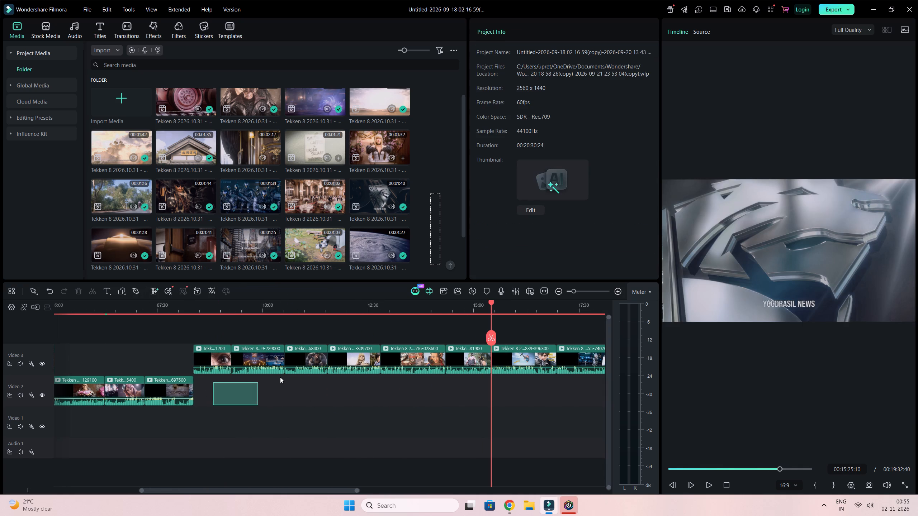
{"action": "left_click_drag", "start_coordinate": [280, 377], "coordinate": [599, 362]}
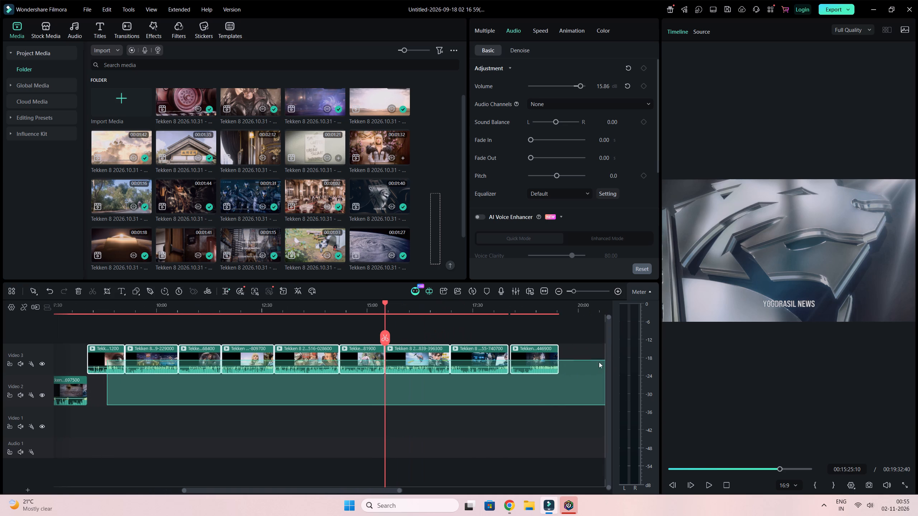
{"action": "left_click_drag", "start_coordinate": [599, 362], "coordinate": [538, 361]}
{"action": "left_click_drag", "start_coordinate": [108, 362], "coordinate": [137, 391]}
{"action": "left_click", "coordinate": [103, 387]}
{"action": "key", "text": "Delete"}
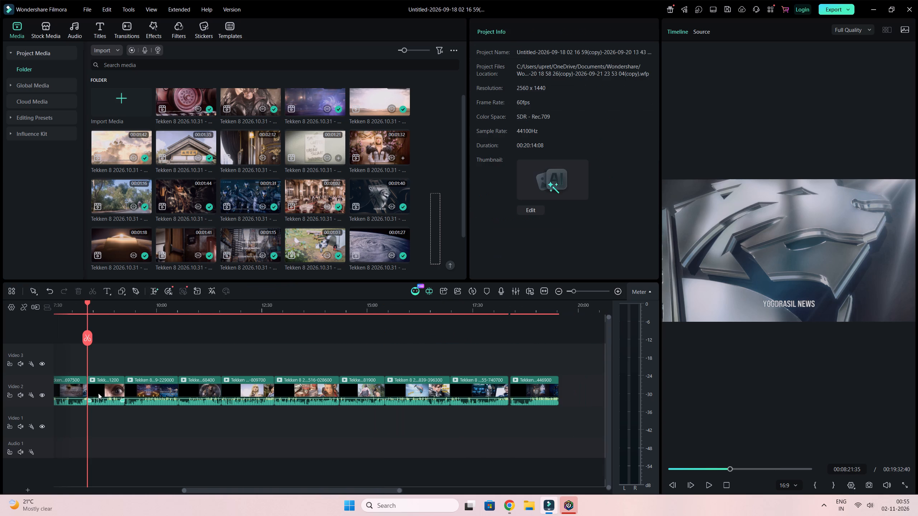
{"action": "left_click", "coordinate": [510, 385]}
{"action": "key", "text": "Delete"}
Check the end of the sequence, return to the start and play from the beginning past the join between the first two clips.
{"action": "left_click_drag", "start_coordinate": [801, 468], "coordinate": [874, 465]}
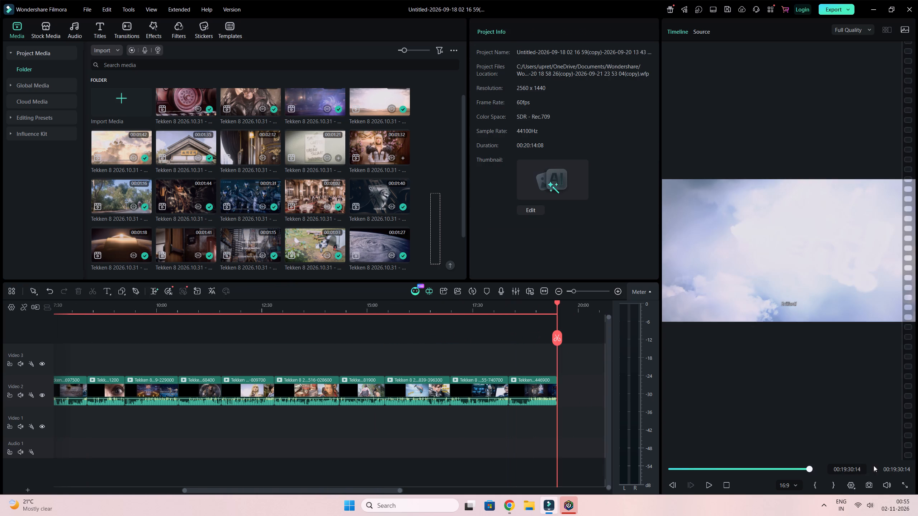
{"action": "left_click_drag", "start_coordinate": [874, 465], "coordinate": [54, 489]}
{"action": "left_click", "coordinate": [308, 304]}
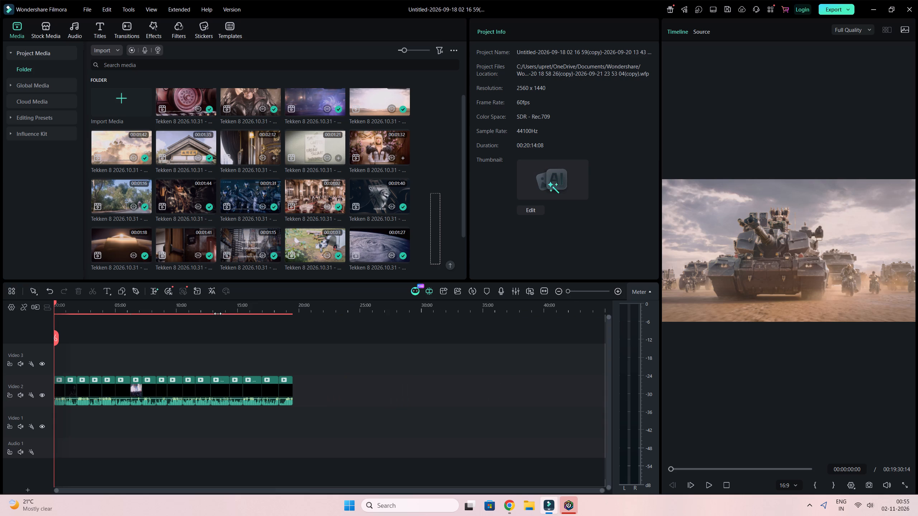
{"action": "key", "text": "space"}
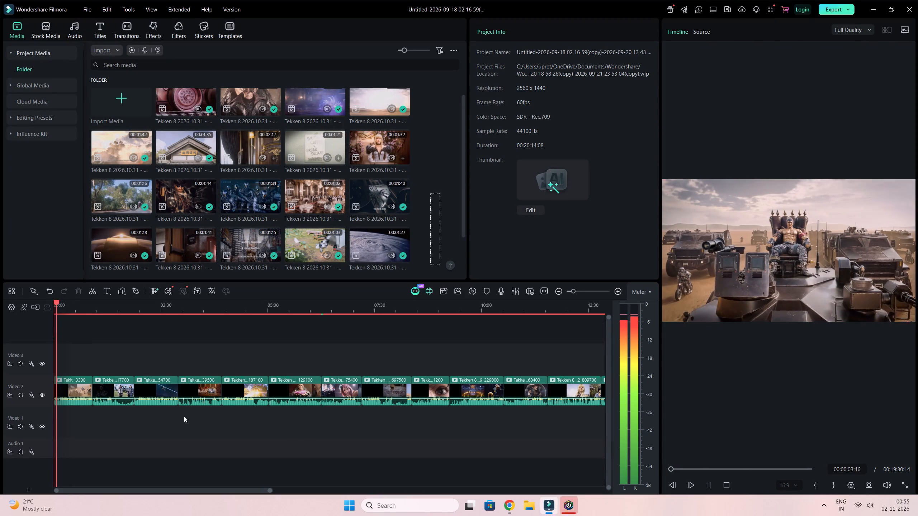
{"action": "left_click_drag", "start_coordinate": [378, 307], "coordinate": [367, 307]}
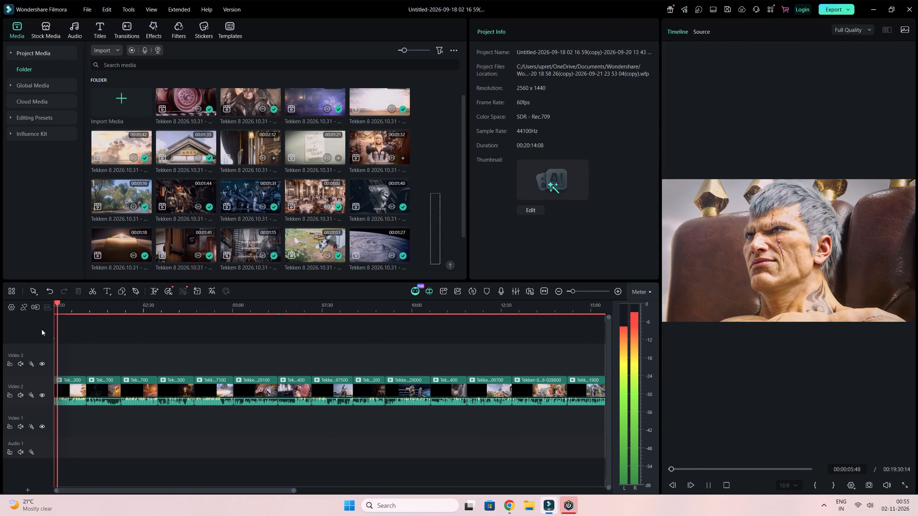
{"action": "key", "text": "space"}
{"action": "left_click_drag", "start_coordinate": [57, 301], "coordinate": [32, 306]}
{"action": "left_click_drag", "start_coordinate": [90, 299], "coordinate": [132, 300]}
{"action": "left_click_drag", "start_coordinate": [103, 305], "coordinate": [197, 307]}
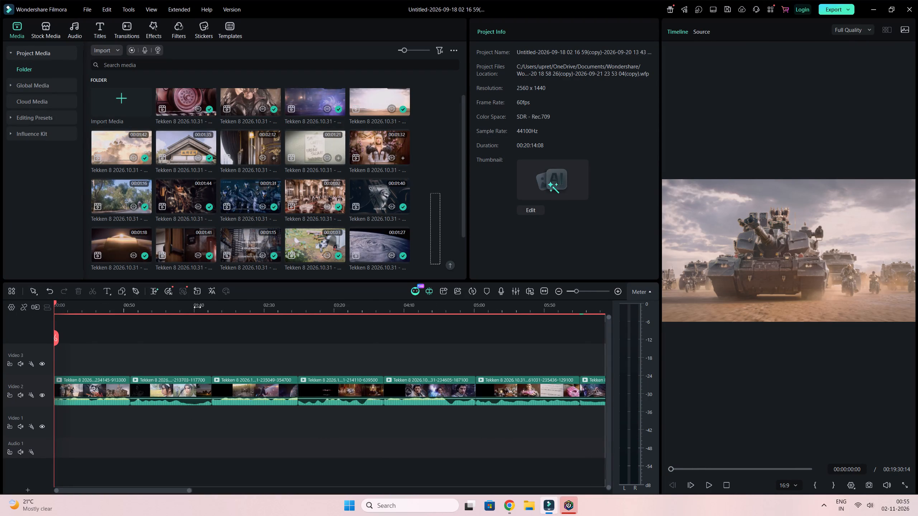
{"action": "left_click_drag", "start_coordinate": [197, 307], "coordinate": [240, 307]}
{"action": "key", "text": "space"}
{"action": "key", "text": "space"}
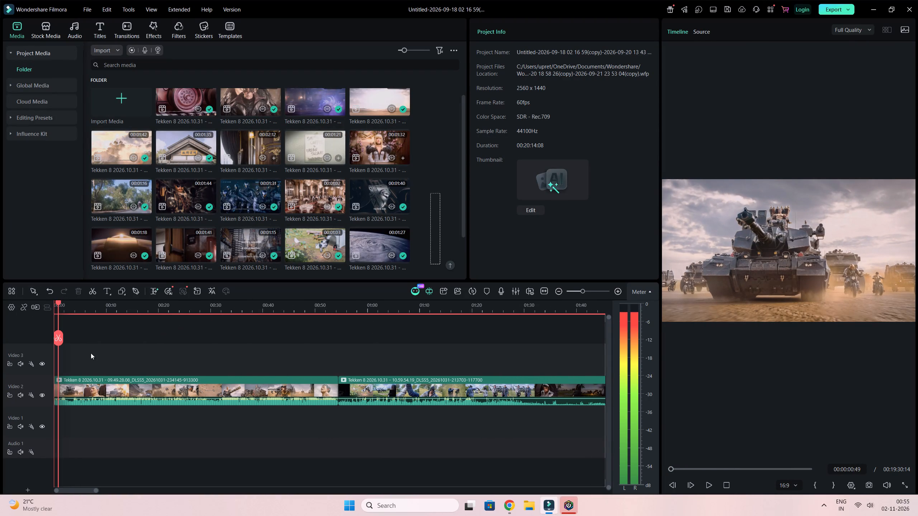
{"action": "key", "text": "space"}
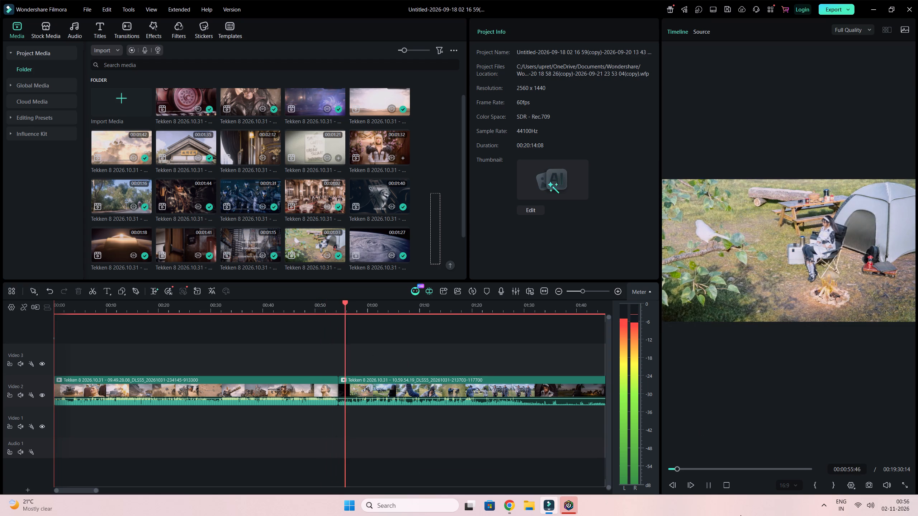
{"action": "left_click_drag", "start_coordinate": [446, 306], "coordinate": [411, 310]}
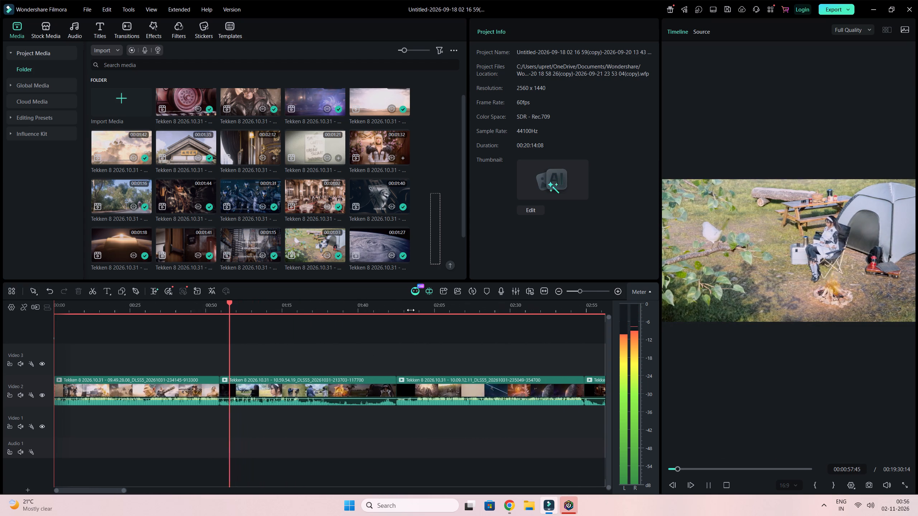
{"action": "left_click_drag", "start_coordinate": [411, 310], "coordinate": [405, 310]}
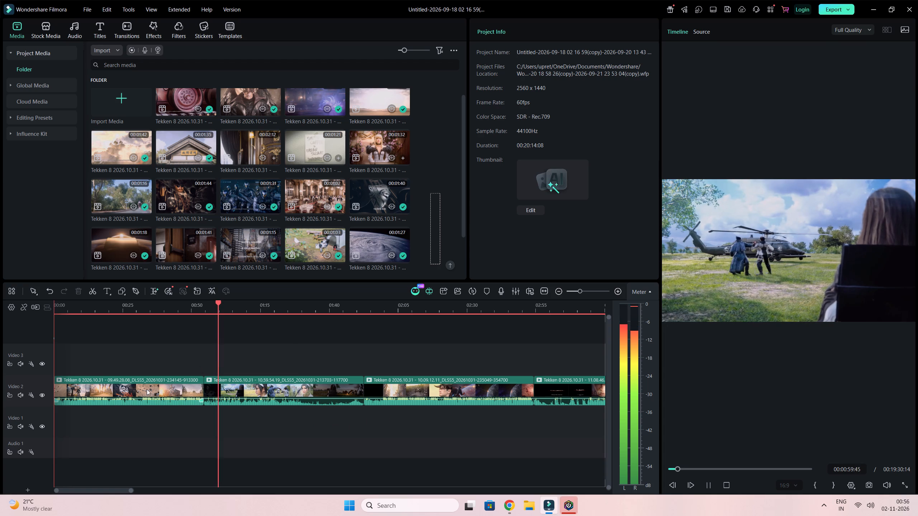
Select all the clips on Video 2 and set their colour vibrance to 21 and saturation to 24.
{"action": "double_click", "coordinate": [102, 384]}
{"action": "key", "text": "space"}
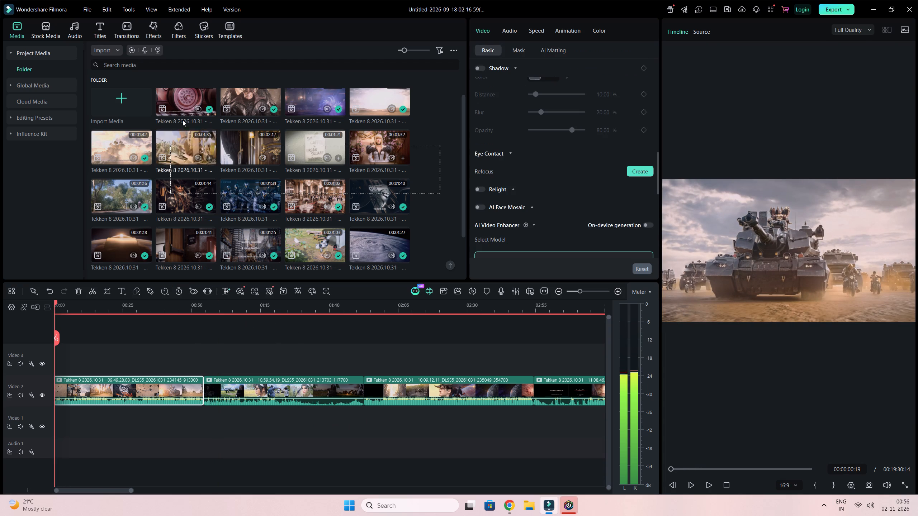
{"action": "left_click", "coordinate": [190, 368]}
{"action": "left_click_drag", "start_coordinate": [275, 307], "coordinate": [213, 314]}
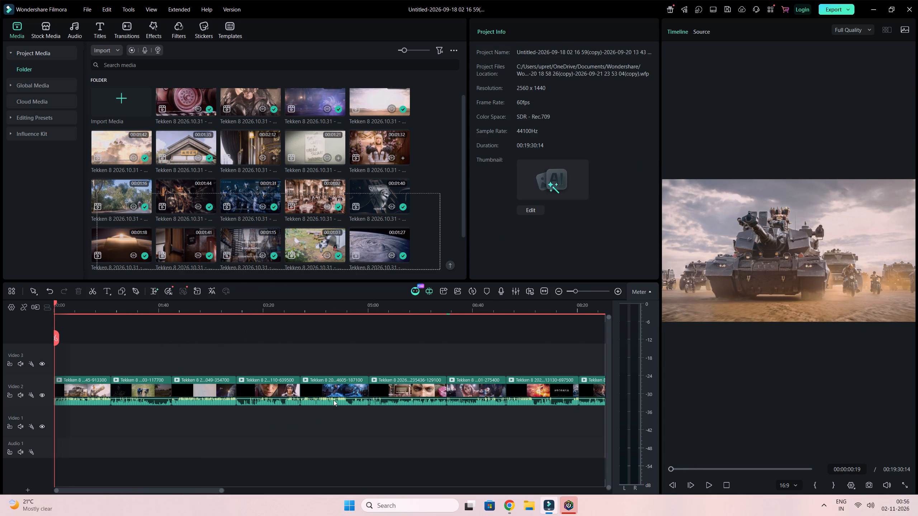
{"action": "left_click_drag", "start_coordinate": [349, 309], "coordinate": [303, 314]}
{"action": "left_click_drag", "start_coordinate": [462, 306], "coordinate": [425, 310]}
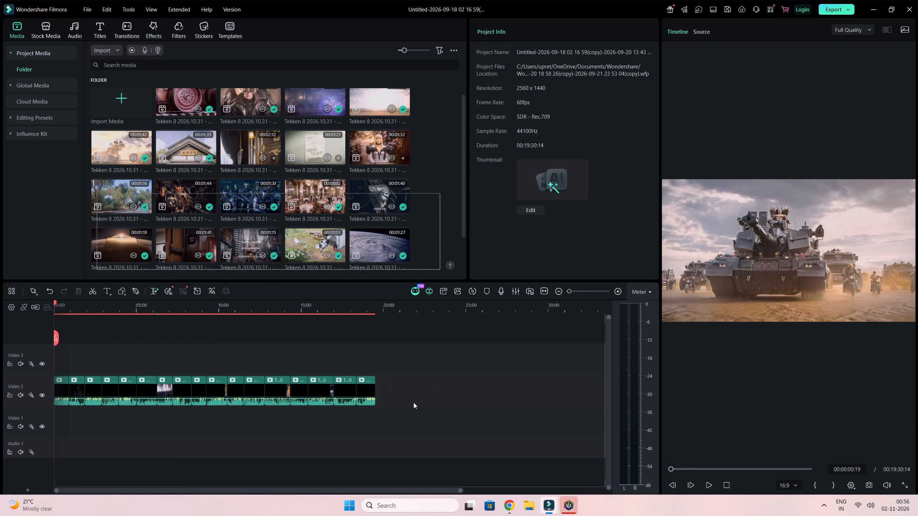
{"action": "left_click_drag", "start_coordinate": [423, 440], "coordinate": [0, 384]}
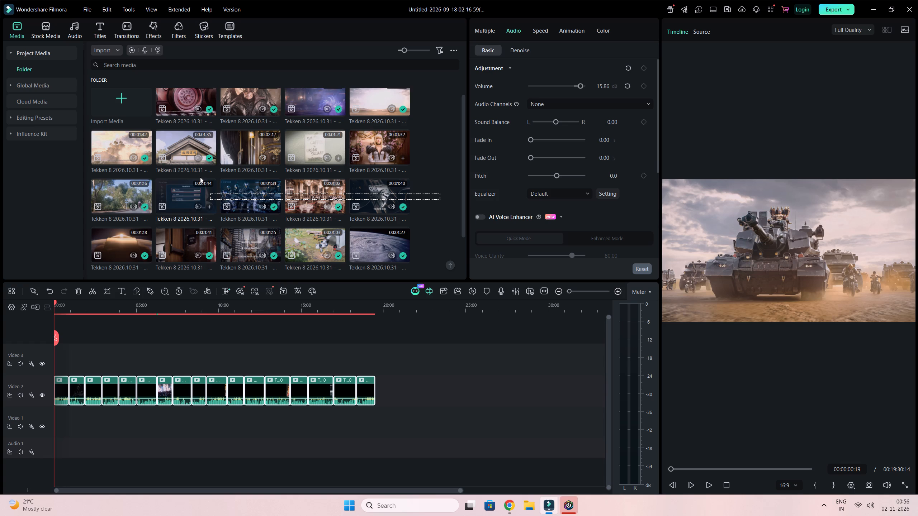
{"action": "left_click_drag", "start_coordinate": [415, 433], "coordinate": [0, 384]}
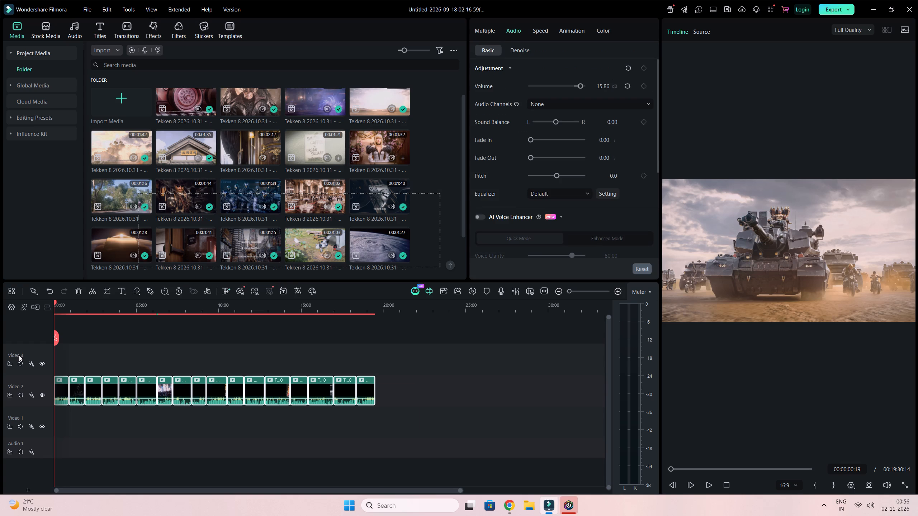
{"action": "left_click", "coordinate": [147, 35]}
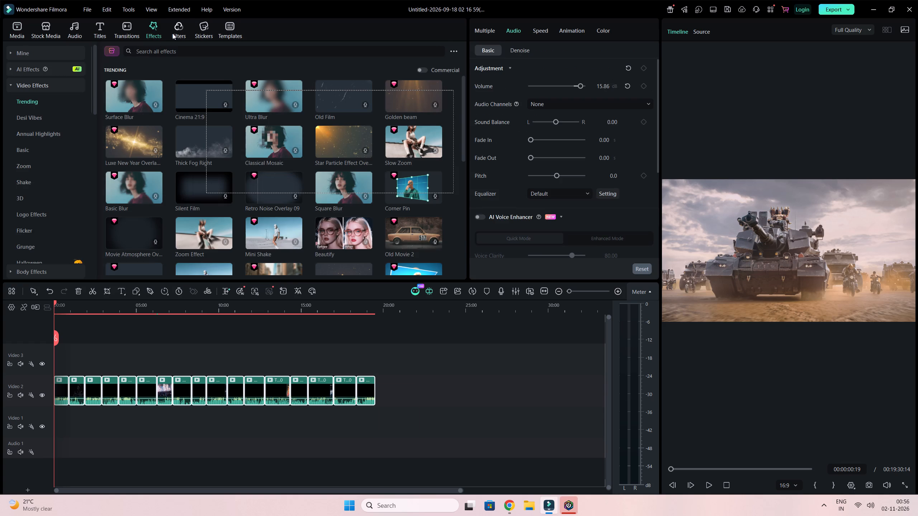
{"action": "left_click", "coordinate": [602, 31]}
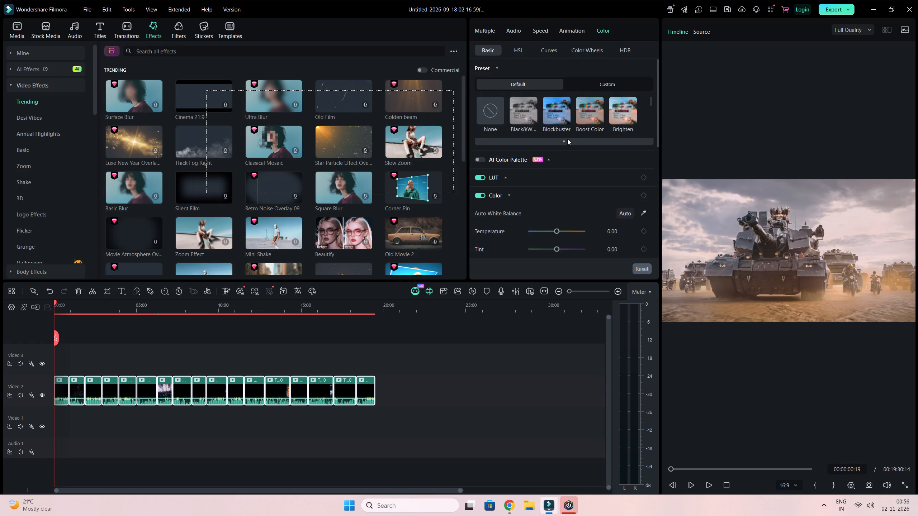
{"action": "scroll", "coordinate": [567, 139], "scroll_direction": "down", "scroll_amount": 3}
{"action": "left_click_drag", "start_coordinate": [558, 138], "coordinate": [558, 138]}
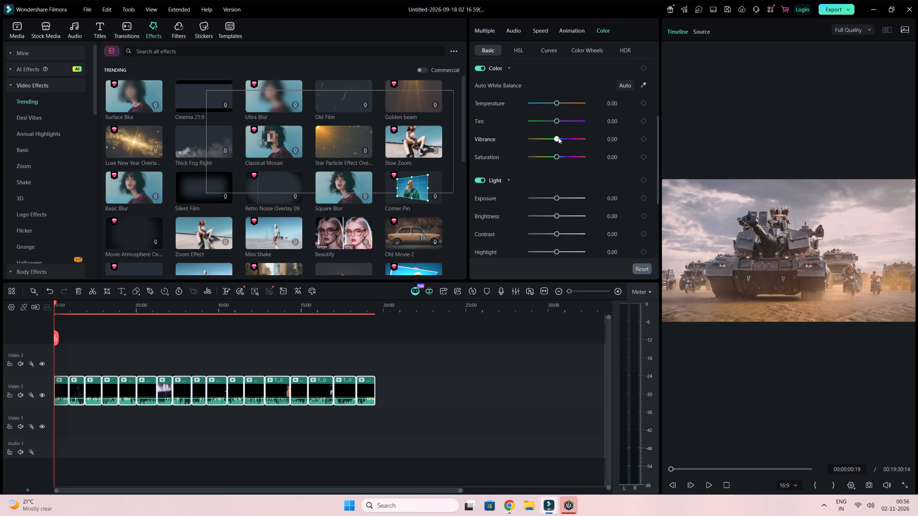
{"action": "left_click_drag", "start_coordinate": [558, 138], "coordinate": [562, 138]}
{"action": "left_click_drag", "start_coordinate": [557, 156], "coordinate": [560, 157]}
{"action": "left_click_drag", "start_coordinate": [560, 157], "coordinate": [562, 157]}
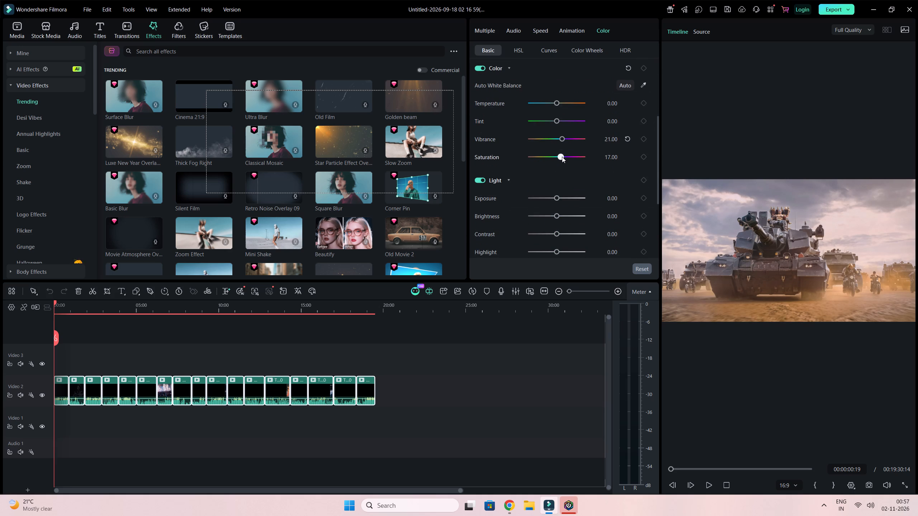
{"action": "left_click_drag", "start_coordinate": [562, 157], "coordinate": [563, 157]}
Set the brightness of all selected clips to 19.
{"action": "left_click_drag", "start_coordinate": [559, 214], "coordinate": [565, 217]}
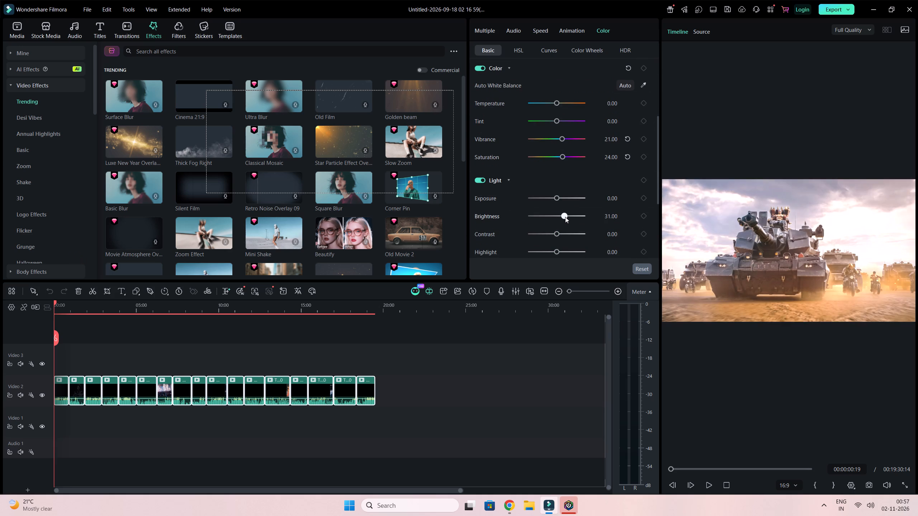
{"action": "left_click_drag", "start_coordinate": [565, 217], "coordinate": [560, 218]}
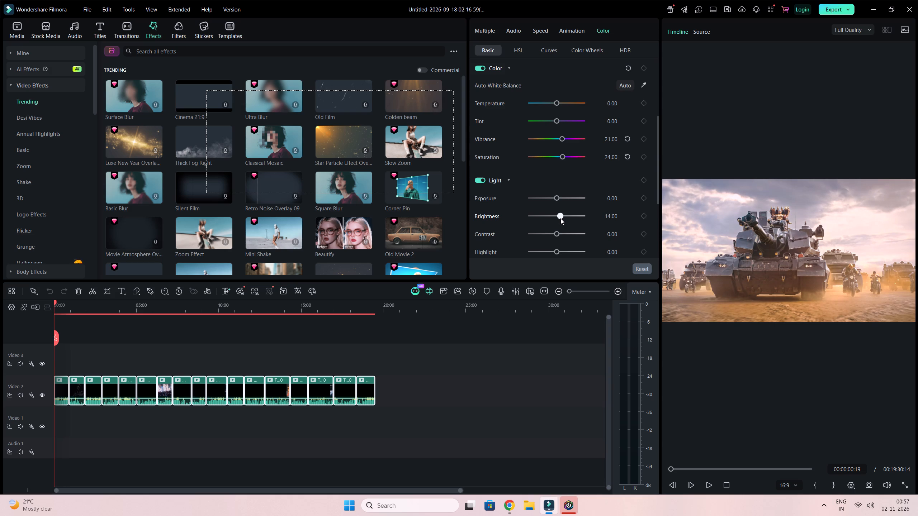
{"action": "left_click_drag", "start_coordinate": [560, 218], "coordinate": [562, 220]}
{"action": "left_click_drag", "start_coordinate": [562, 220], "coordinate": [562, 221]}
{"action": "left_click_drag", "start_coordinate": [562, 221], "coordinate": [562, 222]}
Set the contrast of all selected clips to 10, playing the opening clip to judge the look.
{"action": "left_click_drag", "start_coordinate": [558, 237], "coordinate": [562, 236]}
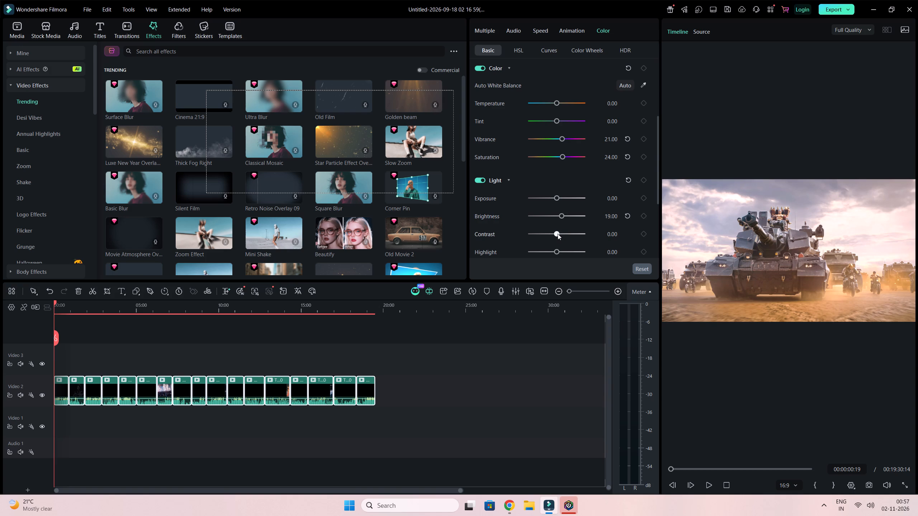
{"action": "left_click", "coordinate": [558, 234]}
{"action": "key", "text": "space"}
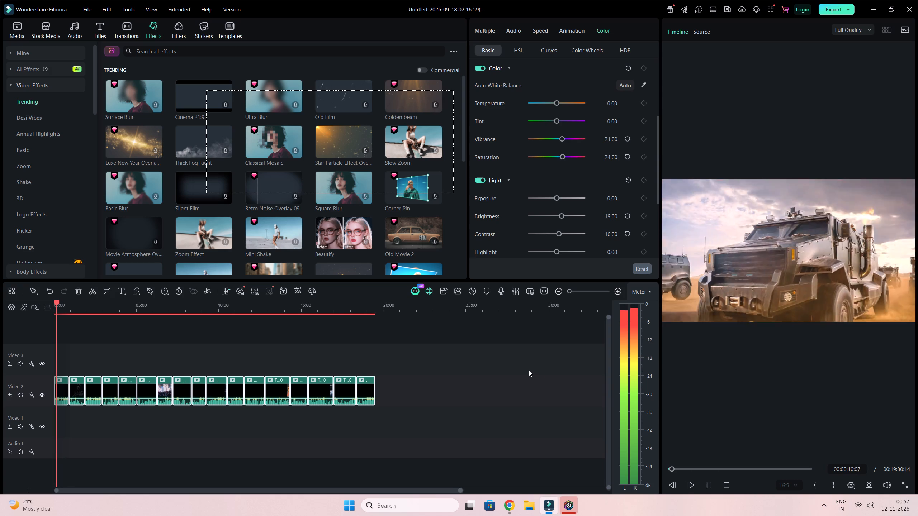
{"action": "left_click", "coordinate": [559, 233]}
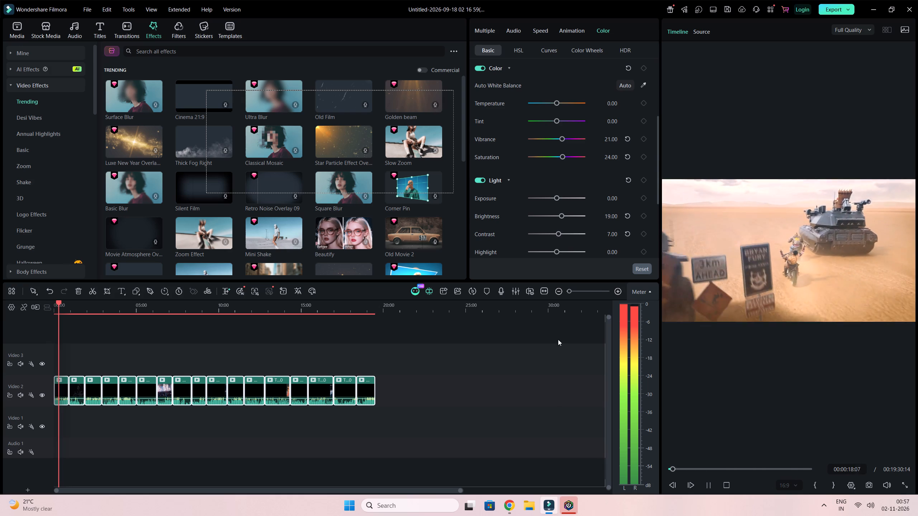
{"action": "left_click", "coordinate": [558, 233]}
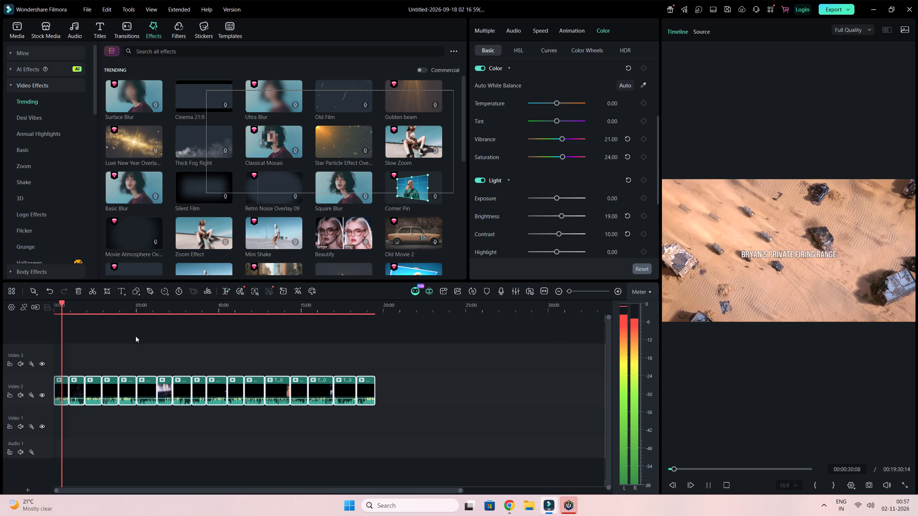
Reselect all the clips on Video 2, review their colour and light settings, and replay the opening from the start.
{"action": "left_click_drag", "start_coordinate": [142, 302], "coordinate": [161, 306]}
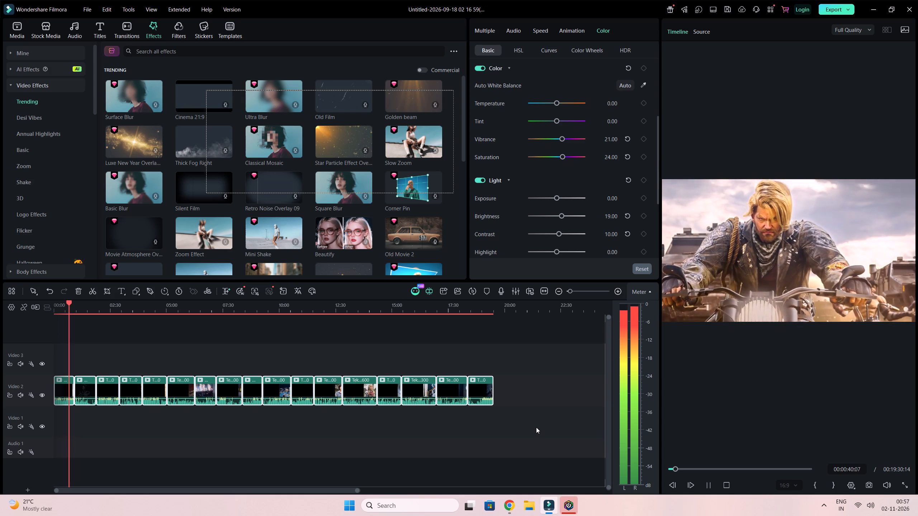
{"action": "key", "text": "space"}
{"action": "left_click_drag", "start_coordinate": [534, 427], "coordinate": [507, 428]}
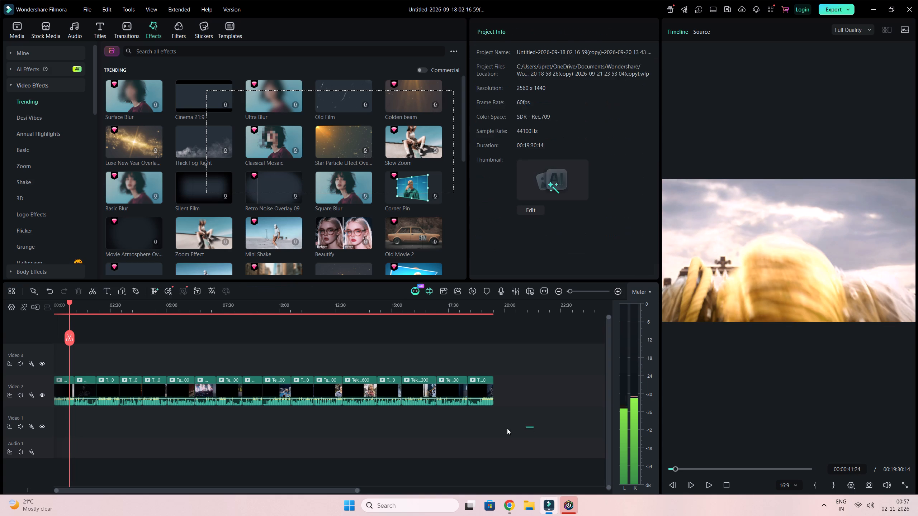
{"action": "left_click_drag", "start_coordinate": [507, 428], "coordinate": [0, 395]}
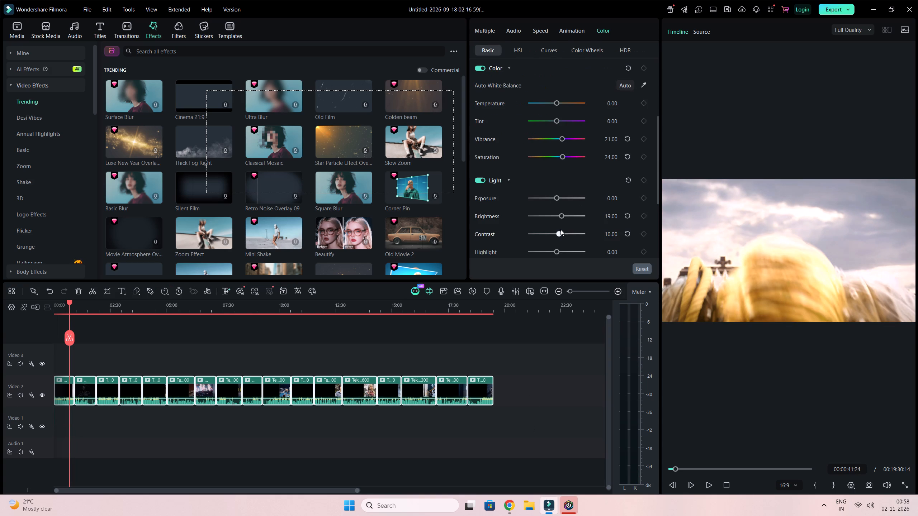
{"action": "left_click", "coordinate": [560, 233]}
{"action": "left_click", "coordinate": [563, 217]}
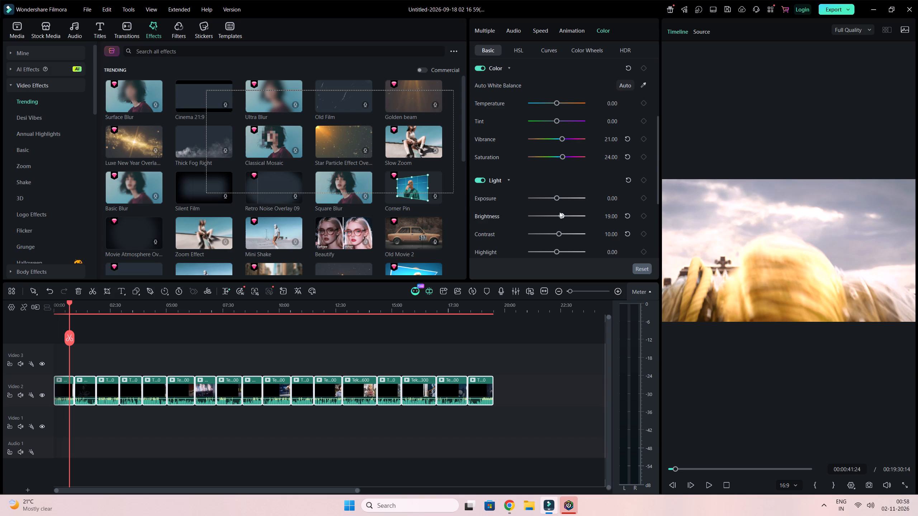
{"action": "scroll", "coordinate": [551, 239], "scroll_direction": "down", "scroll_amount": 2}
{"action": "scroll", "coordinate": [548, 234], "scroll_direction": "up", "scroll_amount": 2}
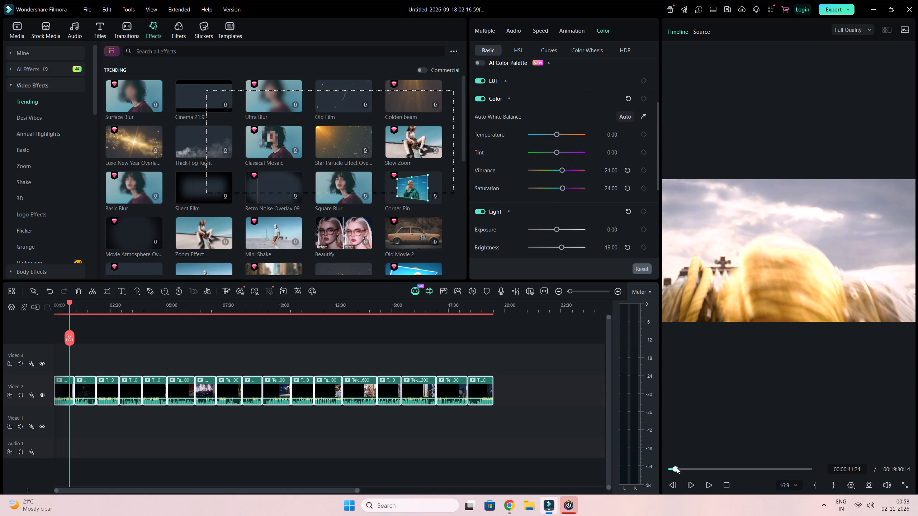
{"action": "left_click_drag", "start_coordinate": [677, 468], "coordinate": [521, 464]}
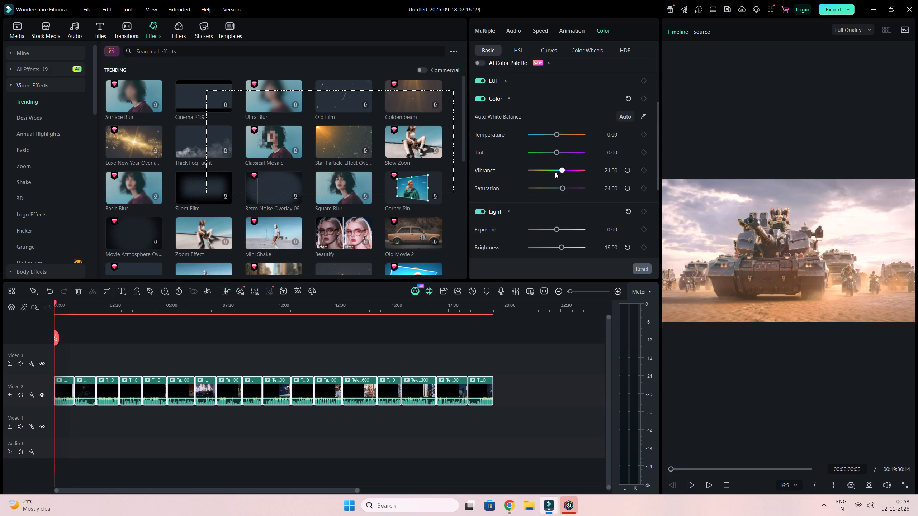
{"action": "key", "text": "space"}
{"action": "key", "text": "space"}
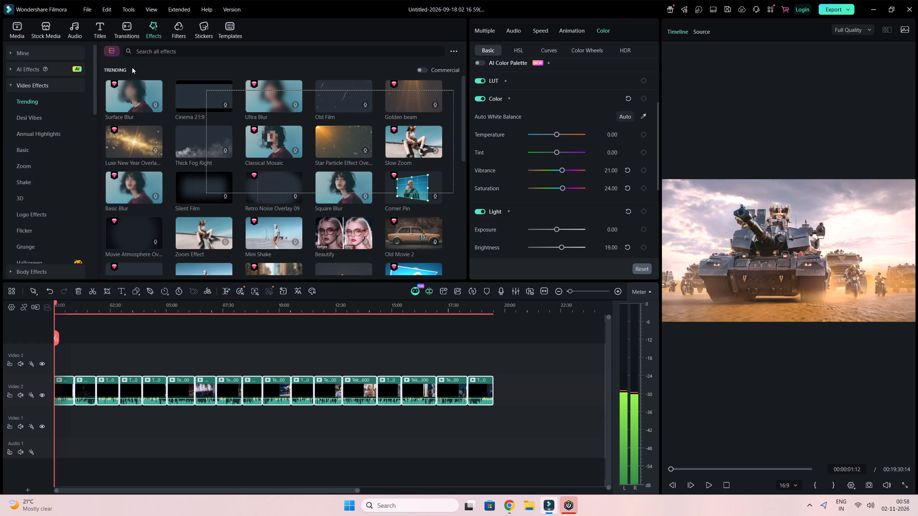
Play the fifth clip on Video 2 and set its brightness to 45.
{"action": "double_click", "coordinate": [156, 388]}
{"action": "key", "text": "space"}
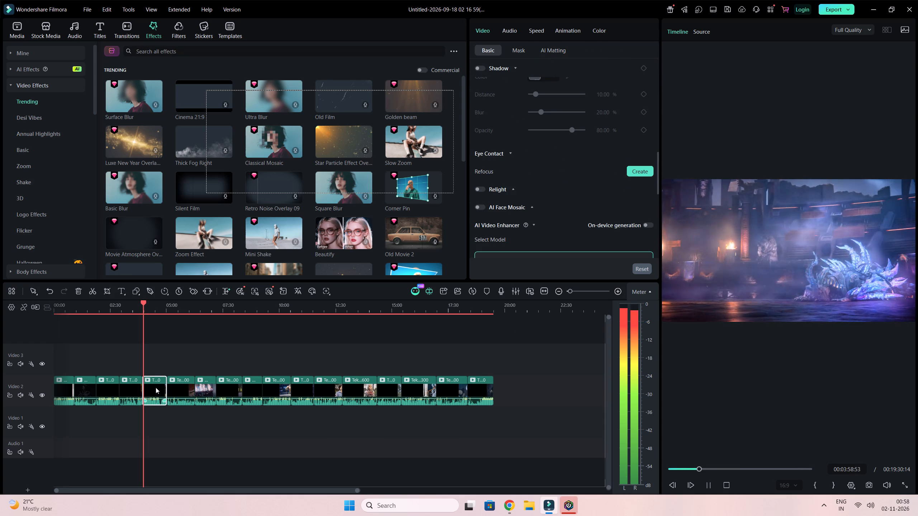
{"action": "key", "text": "space"}
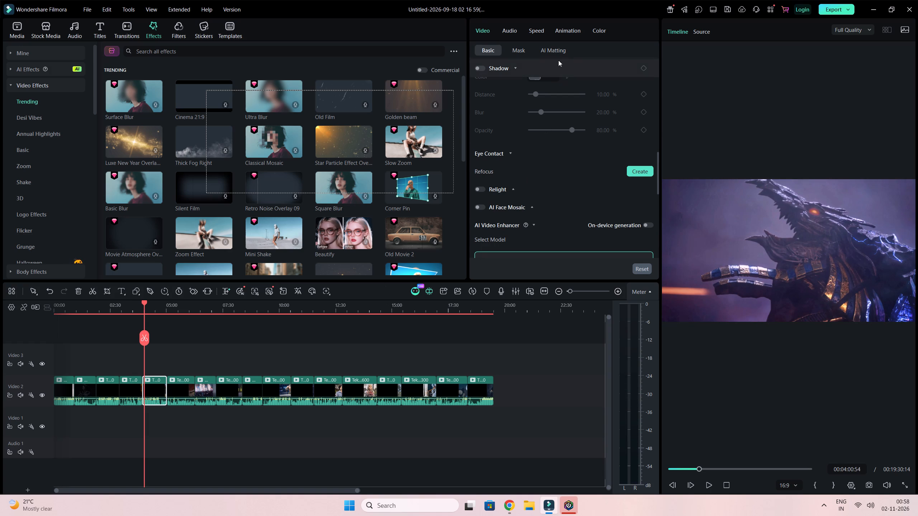
{"action": "left_click", "coordinate": [598, 32]}
{"action": "scroll", "coordinate": [553, 162], "scroll_direction": "down", "scroll_amount": 2}
{"action": "left_click", "coordinate": [563, 163]}
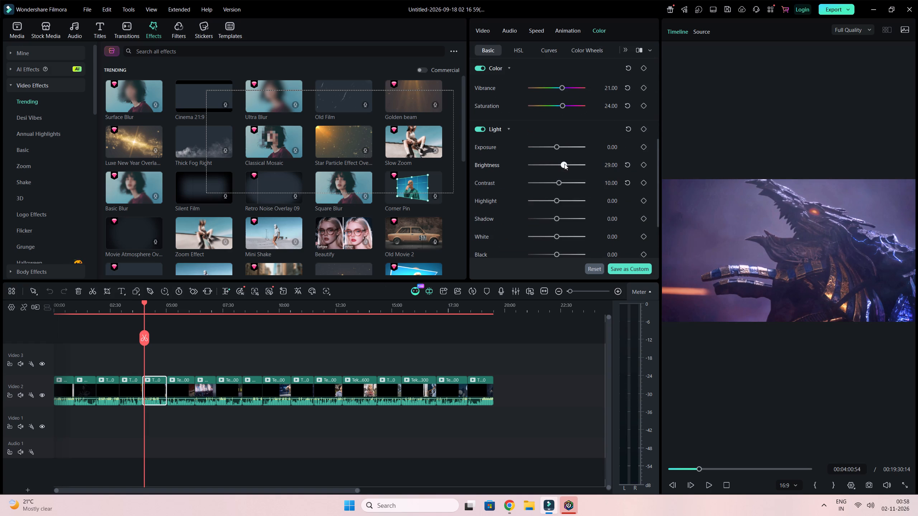
{"action": "key", "text": "space"}
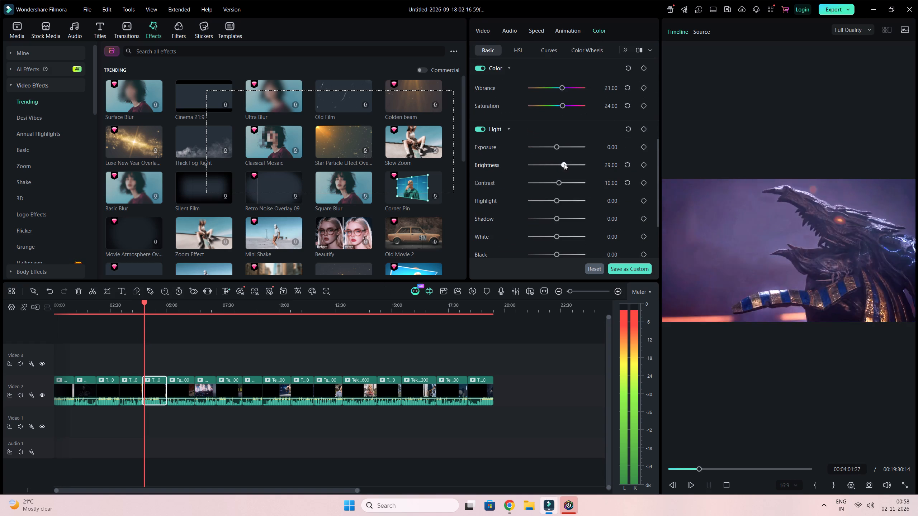
{"action": "left_click", "coordinate": [564, 164]}
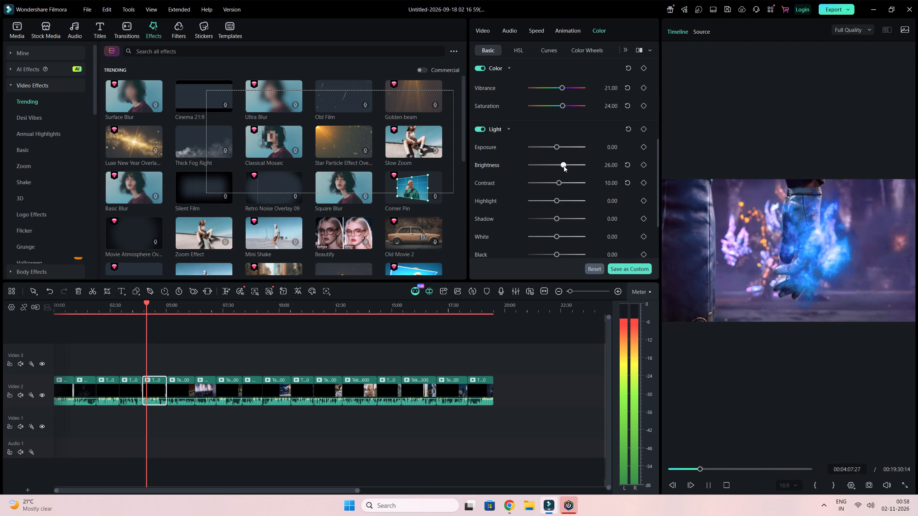
{"action": "left_click", "coordinate": [560, 182]}
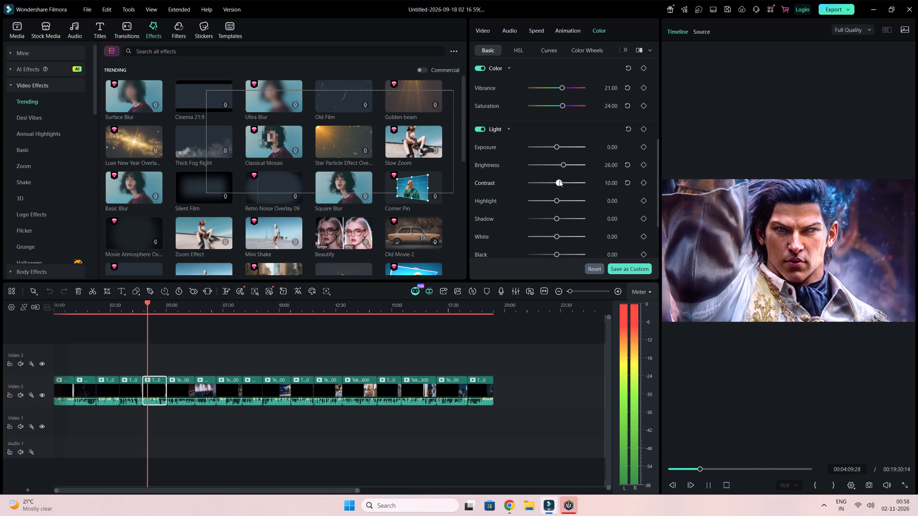
{"action": "left_click", "coordinate": [559, 181]}
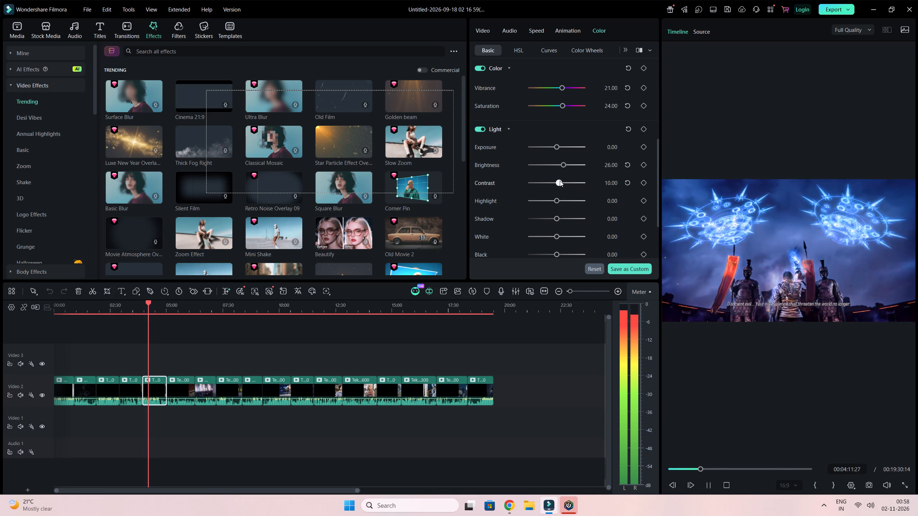
{"action": "left_click", "coordinate": [567, 163]}
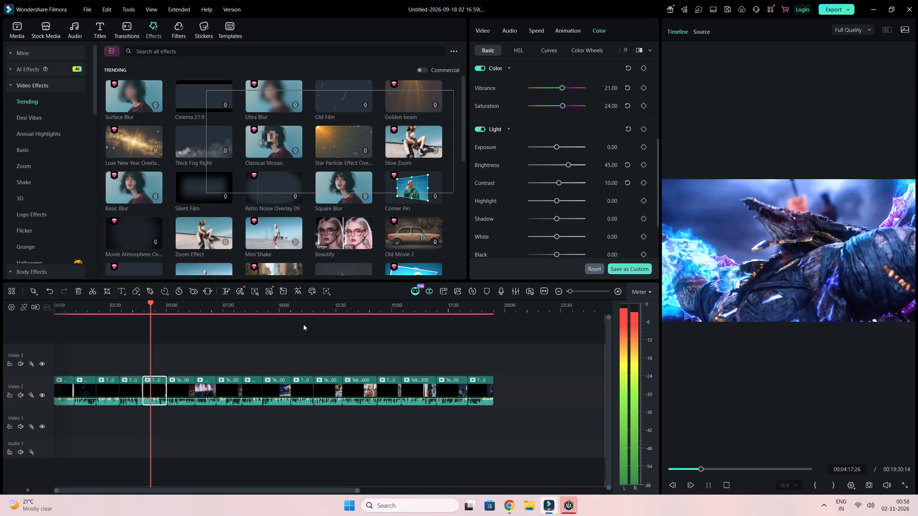
Preview the sixth to eighth clips on Video 2, and set the brightness of the sixth through last clips to 29.
{"action": "double_click", "coordinate": [184, 384]}
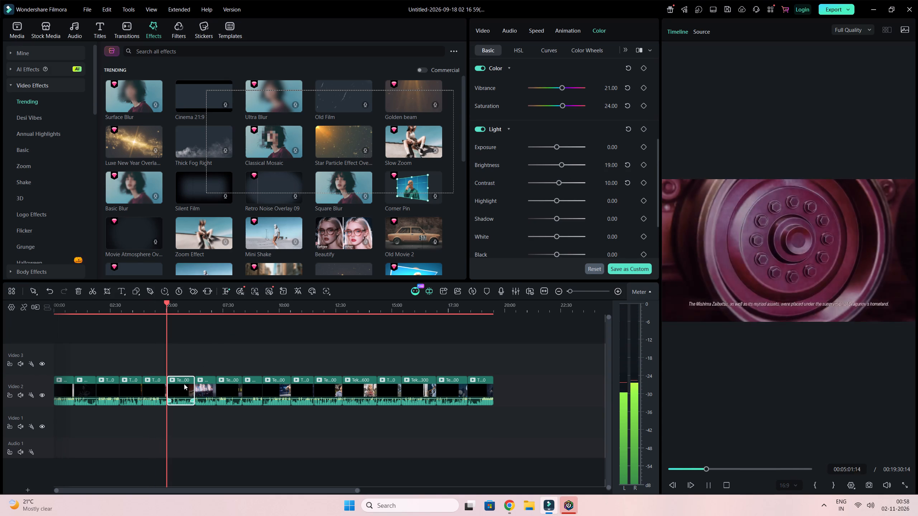
{"action": "double_click", "coordinate": [203, 386]}
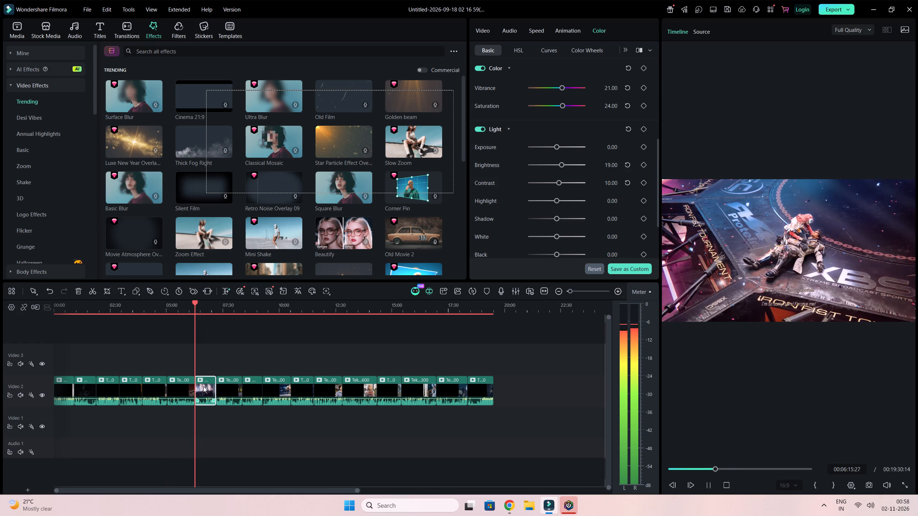
{"action": "double_click", "coordinate": [224, 393]}
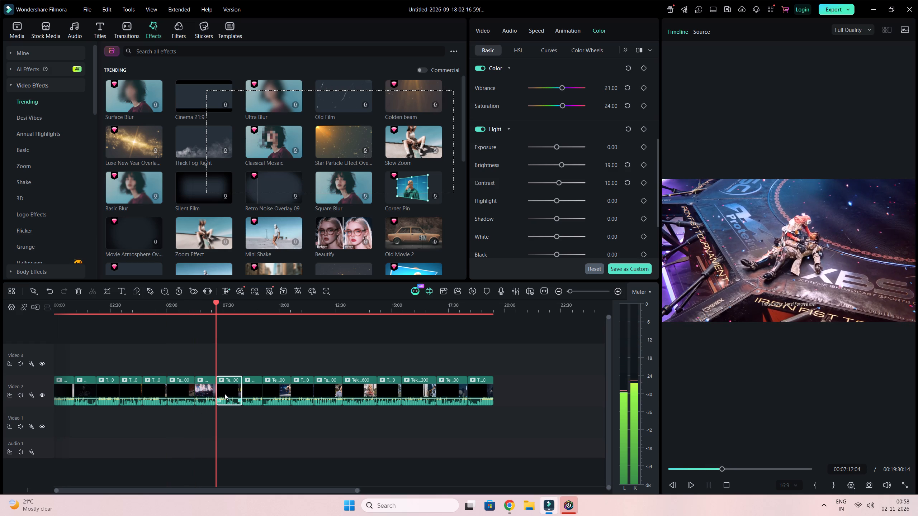
{"action": "left_click_drag", "start_coordinate": [175, 420], "coordinate": [257, 408]}
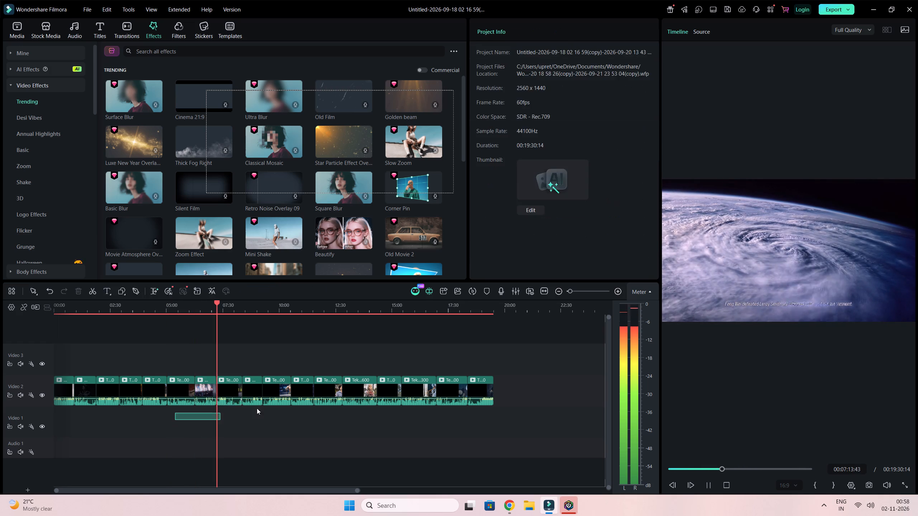
{"action": "left_click_drag", "start_coordinate": [257, 408], "coordinate": [506, 382]}
{"action": "key", "text": "space"}
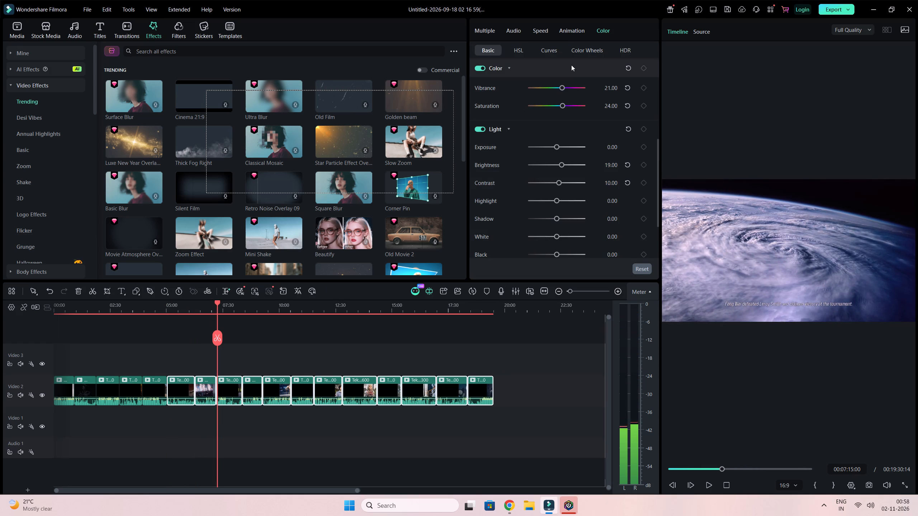
{"action": "left_click", "coordinate": [563, 162]}
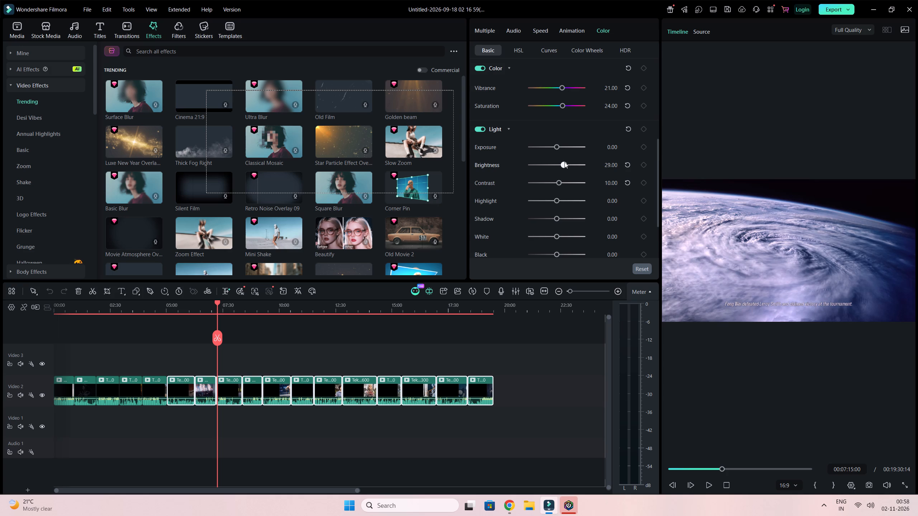
Play the starts of the clips from the fifth to the fourteenth on Video 2 to examine their brightness.
{"action": "double_click", "coordinate": [164, 397]}
{"action": "key", "text": "space"}
{"action": "double_click", "coordinate": [173, 396]}
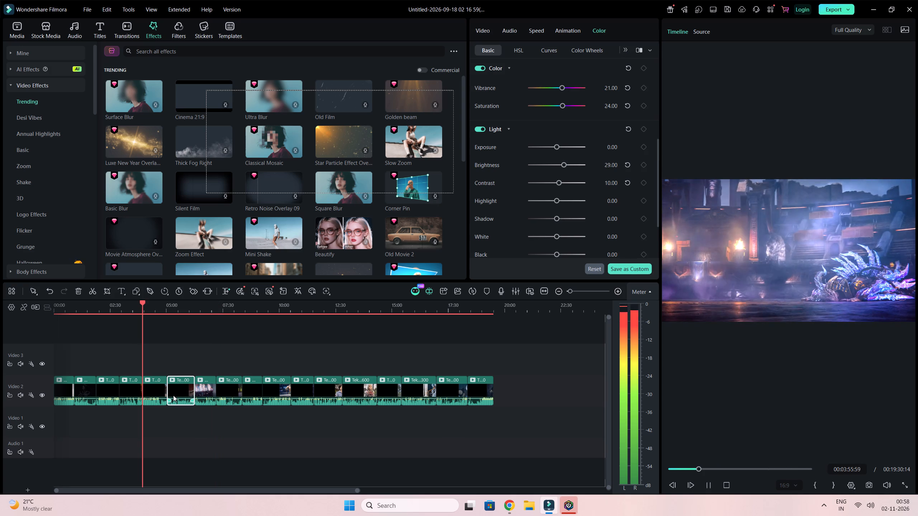
{"action": "double_click", "coordinate": [188, 395]}
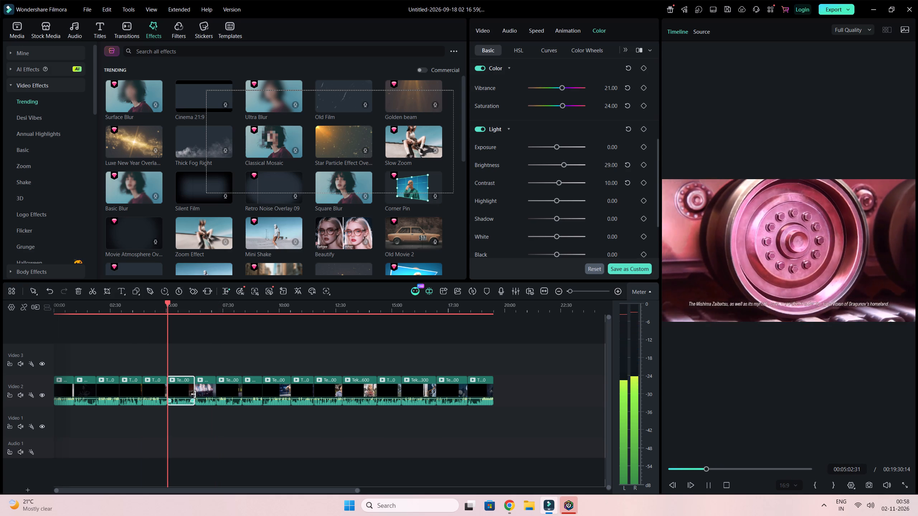
{"action": "double_click", "coordinate": [216, 394]}
{"action": "double_click", "coordinate": [239, 395]}
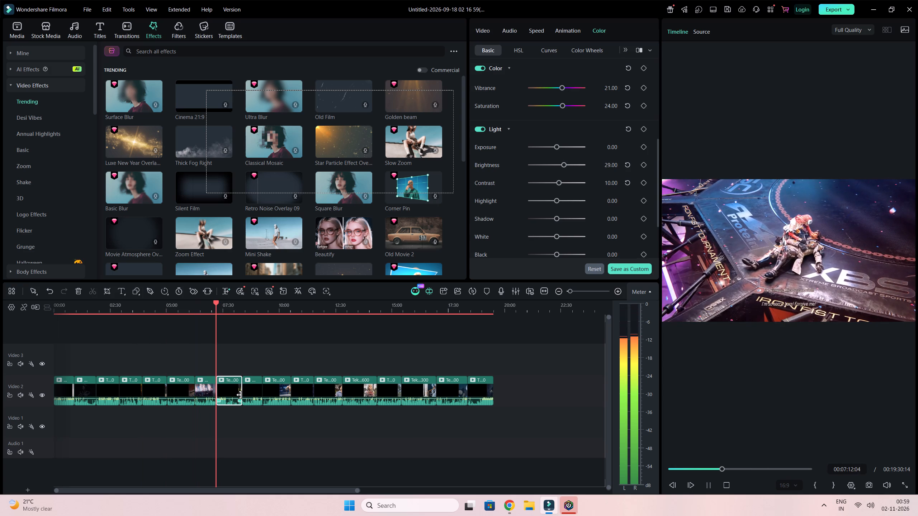
{"action": "double_click", "coordinate": [265, 396]}
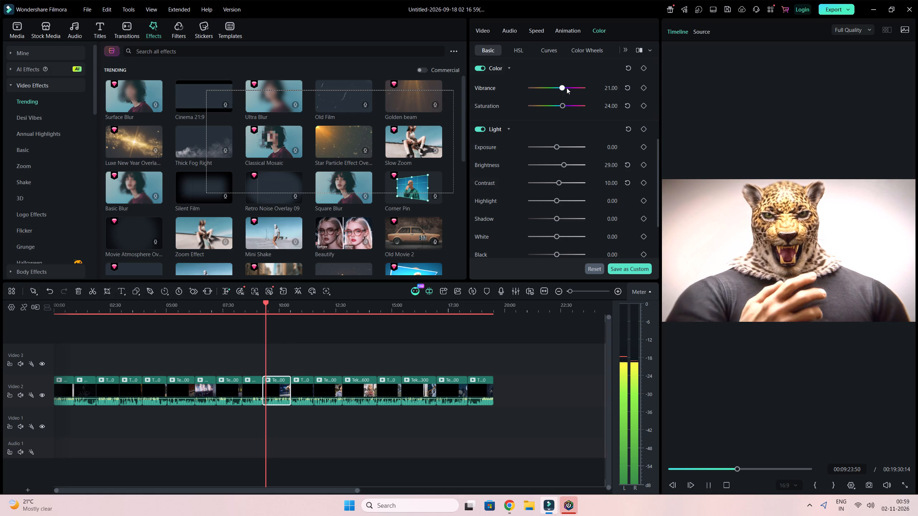
{"action": "key", "text": "space"}
{"action": "key", "text": "space"}
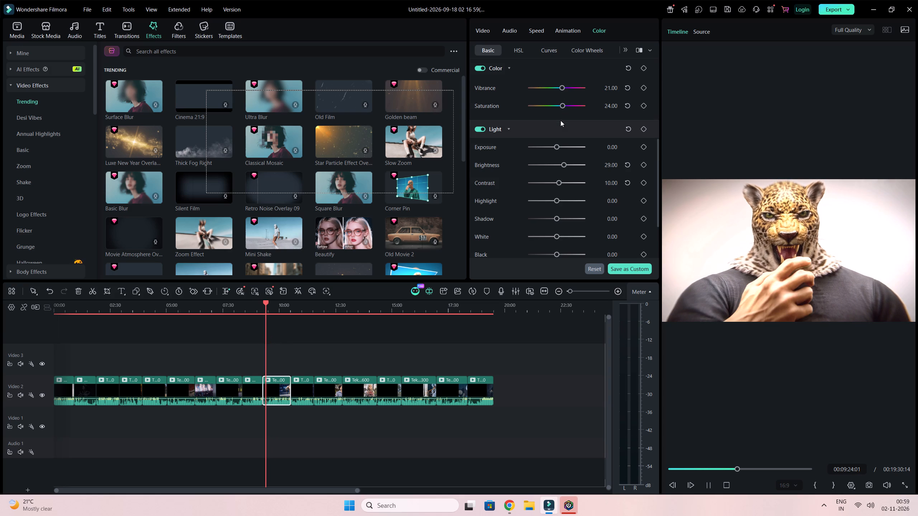
{"action": "double_click", "coordinate": [307, 391]}
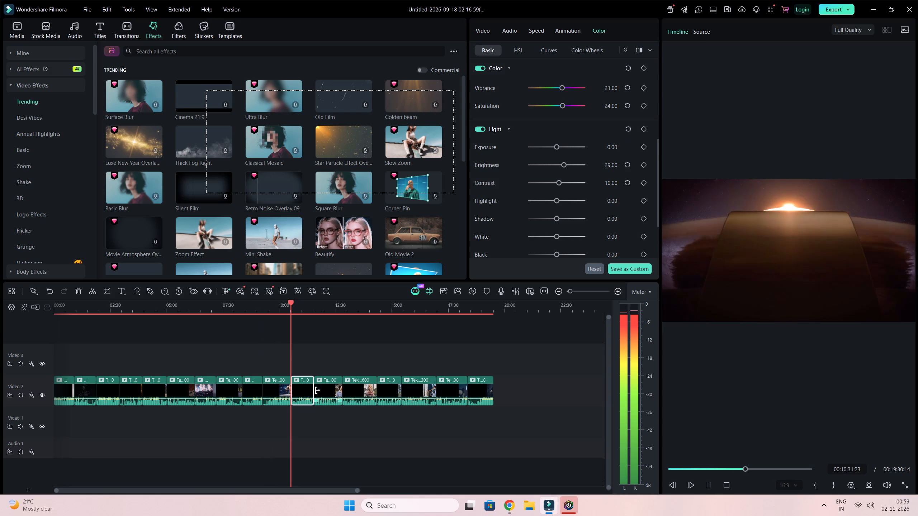
{"action": "double_click", "coordinate": [322, 390]}
{"action": "double_click", "coordinate": [360, 389]}
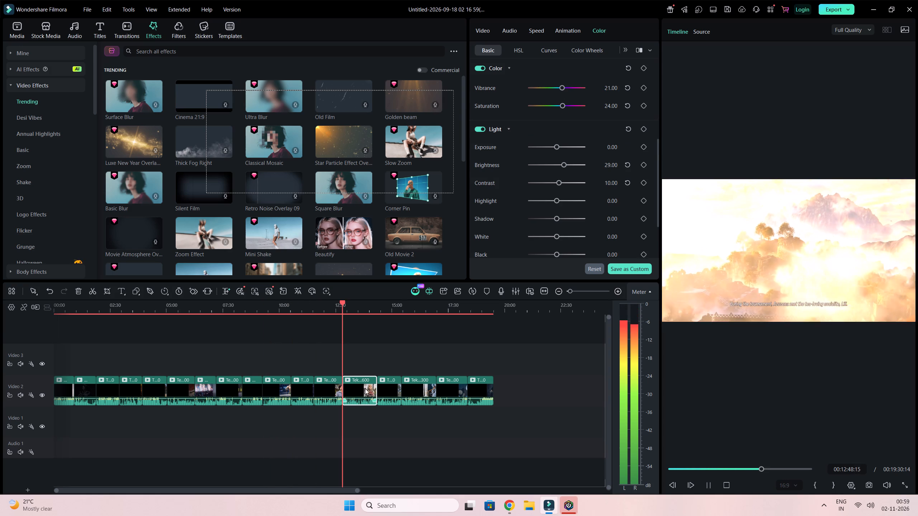
{"action": "double_click", "coordinate": [385, 390]}
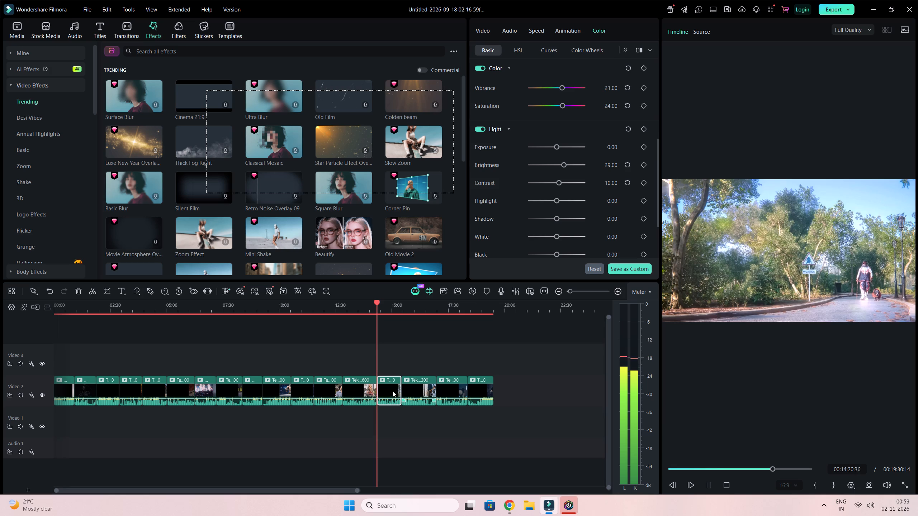
Set the opening clip's brightness to 24, playing it back and trying 31 for comparison.
{"action": "double_click", "coordinate": [72, 391]}
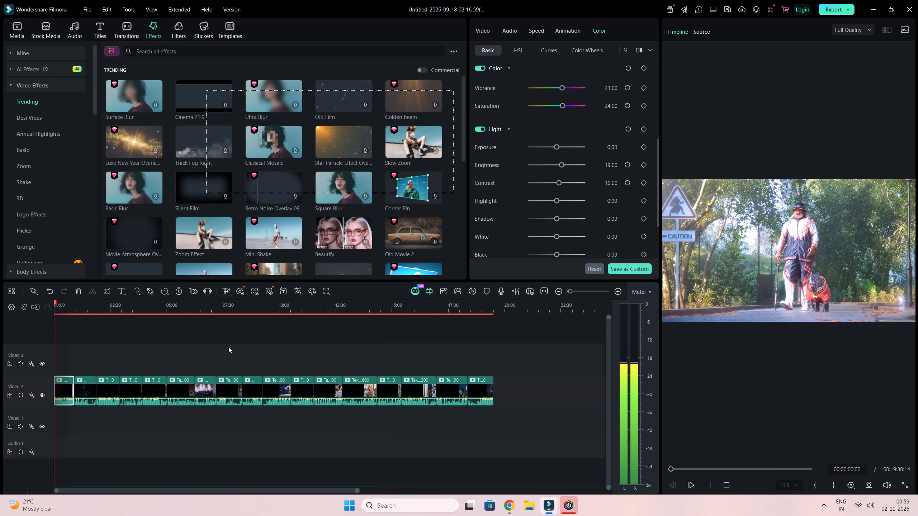
{"action": "key", "text": "space"}
{"action": "left_click", "coordinate": [562, 163]}
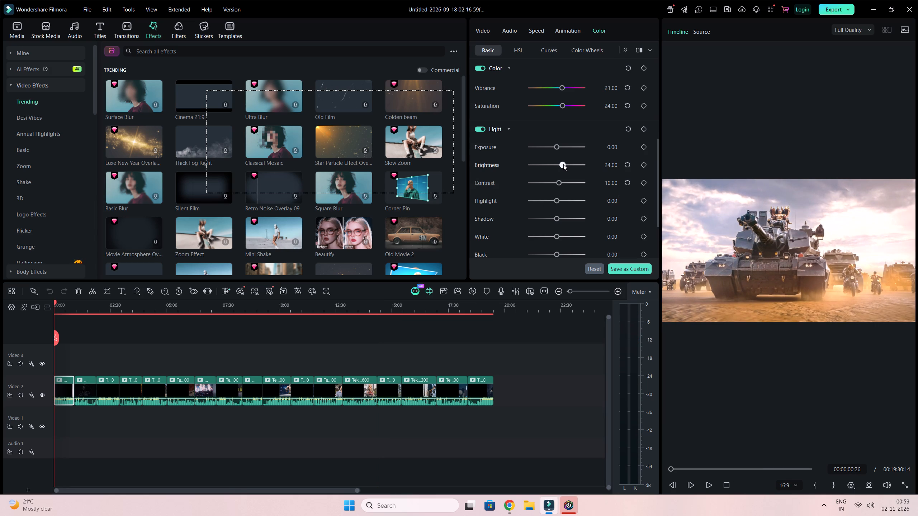
{"action": "key", "text": "space"}
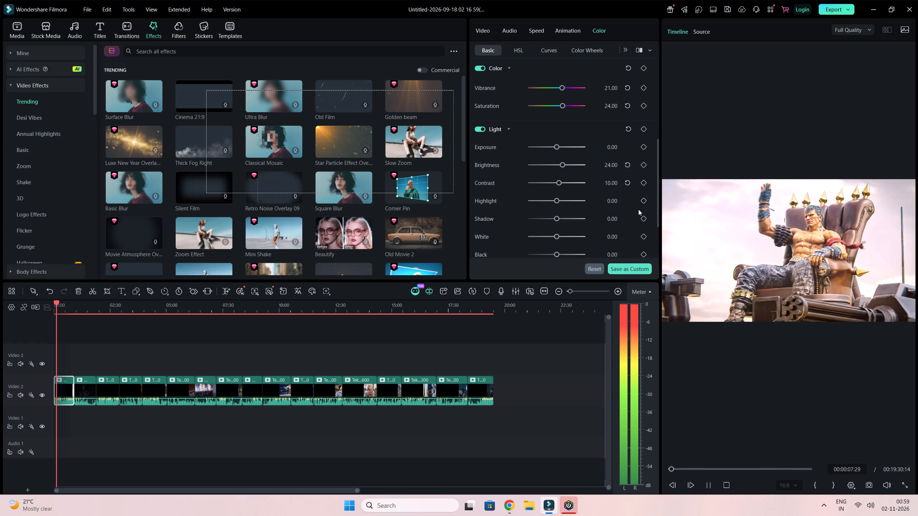
{"action": "left_click", "coordinate": [564, 164]}
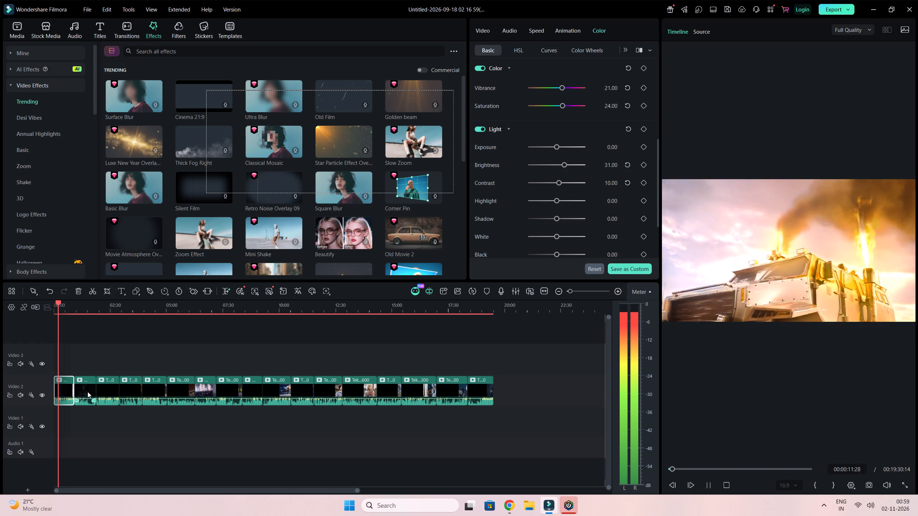
{"action": "key", "text": "space"}
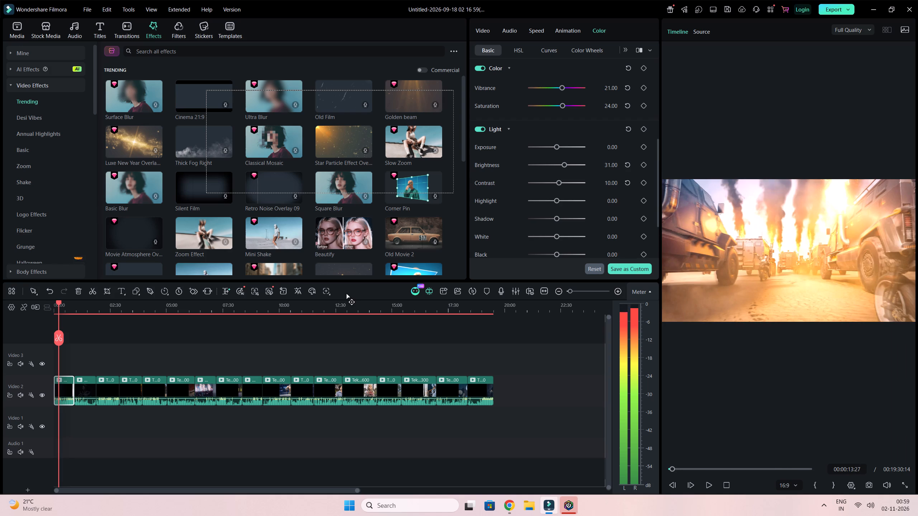
{"action": "left_click", "coordinate": [566, 165]}
{"action": "key", "text": "space"}
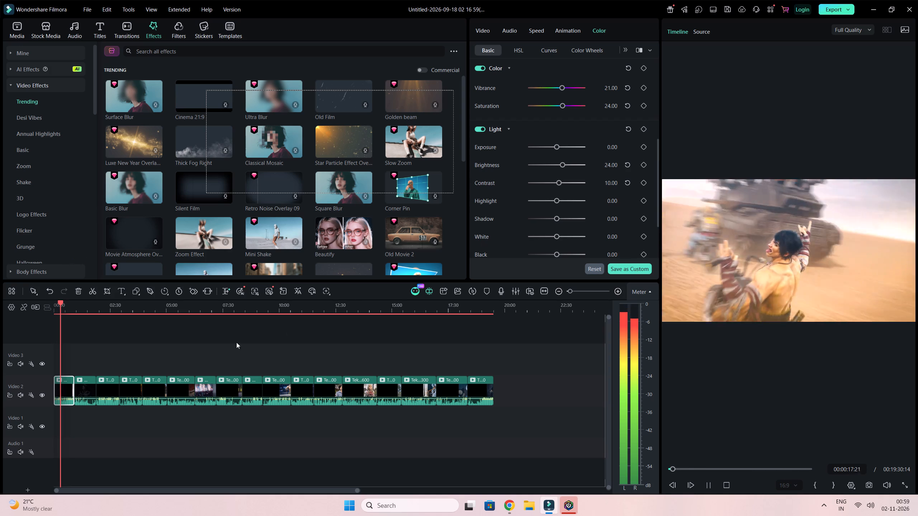
{"action": "key", "text": "space"}
Play the opening and second clips on Video 2 alternately to compare how their brightness looks.
{"action": "double_click", "coordinate": [67, 386]}
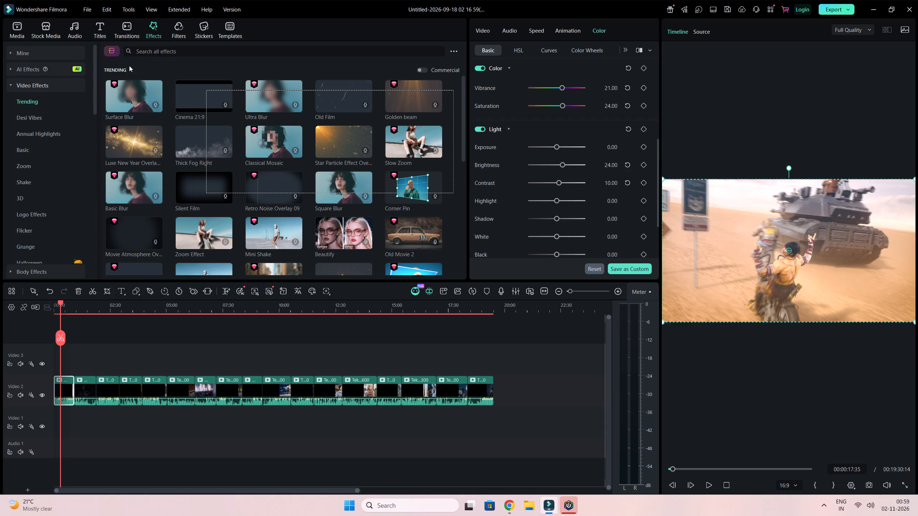
{"action": "key", "text": "space"}
{"action": "double_click", "coordinate": [84, 386]}
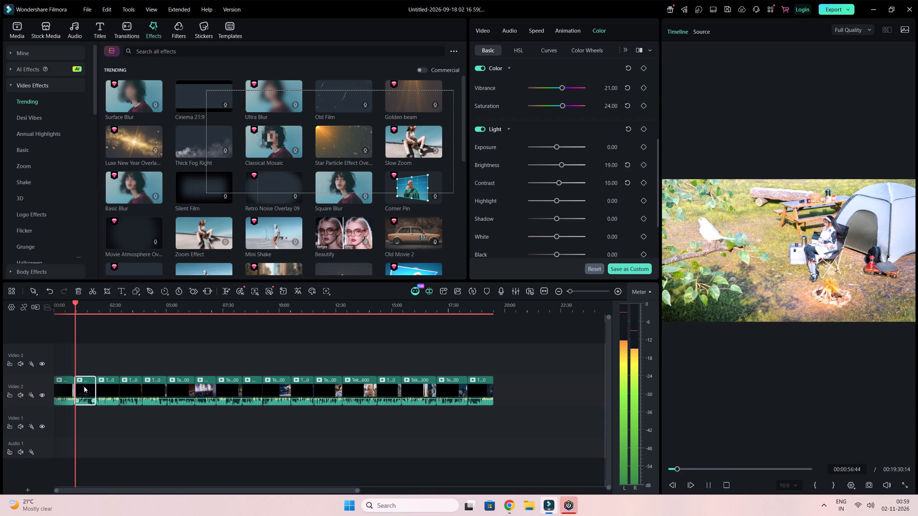
{"action": "double_click", "coordinate": [75, 388]}
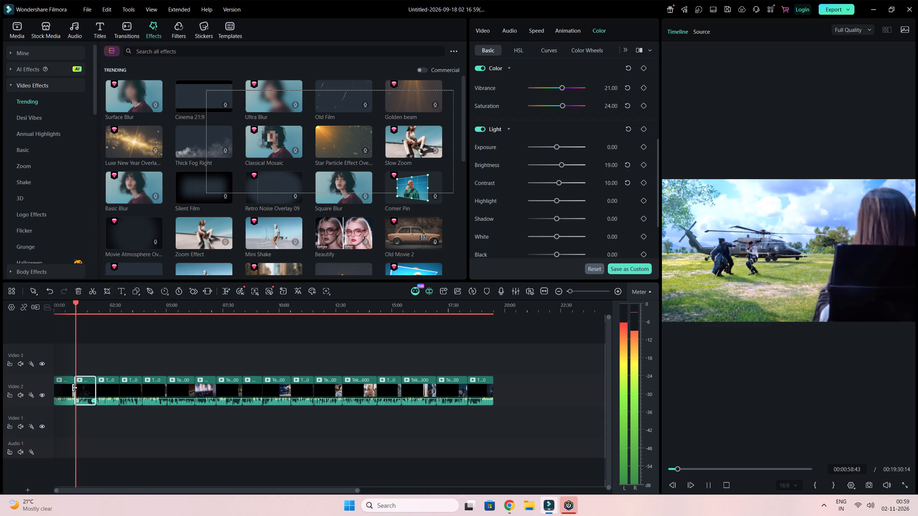
{"action": "double_click", "coordinate": [74, 388]}
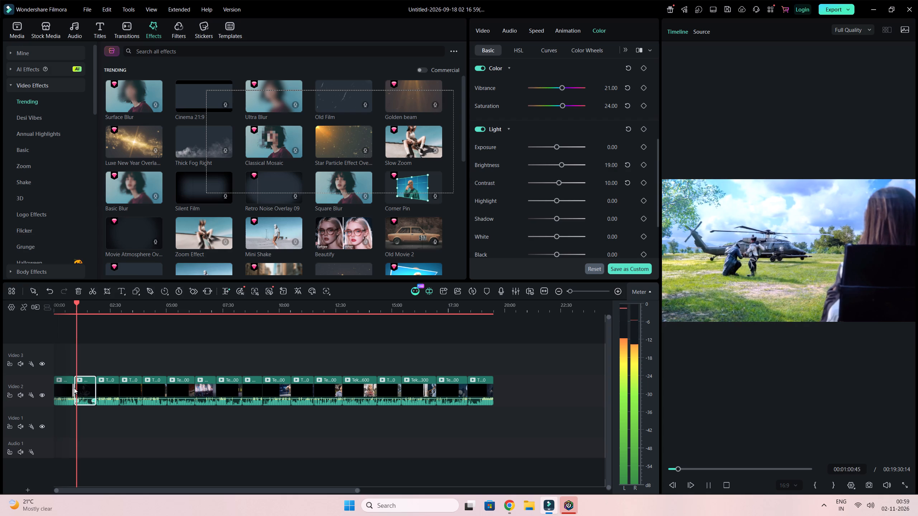
{"action": "double_click", "coordinate": [66, 389]}
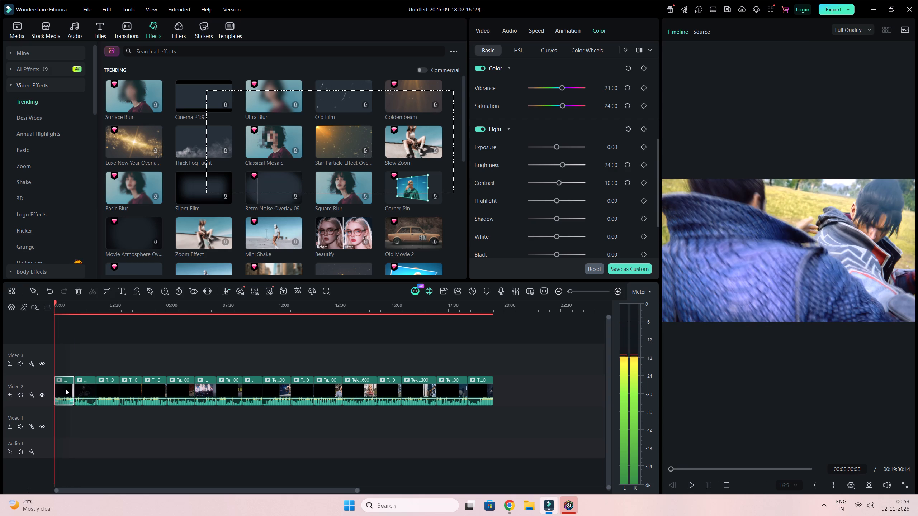
{"action": "double_click", "coordinate": [84, 391]}
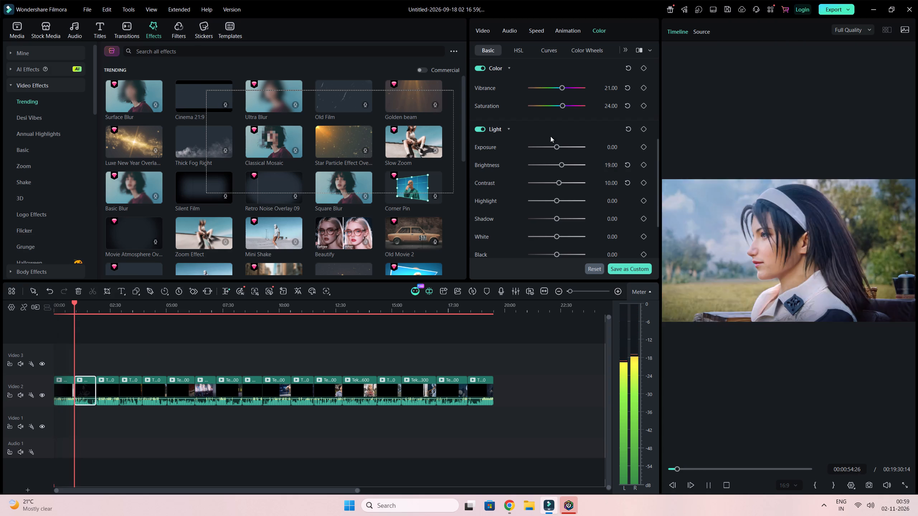
{"action": "key", "text": "space"}
Apply the BCC Magic Sharp effect from the Boris FX Image Restoration category to the opening clip.
{"action": "double_click", "coordinate": [67, 381]}
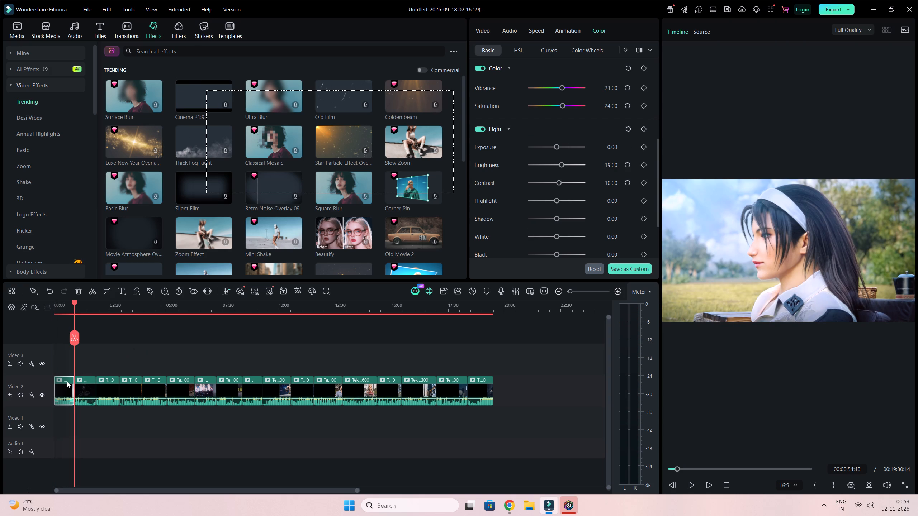
{"action": "left_click", "coordinate": [154, 32]}
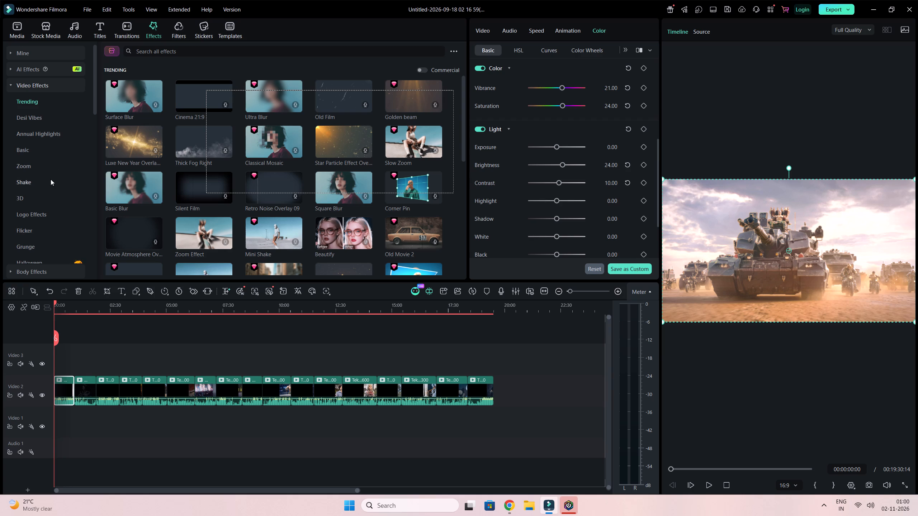
{"action": "scroll", "coordinate": [43, 195], "scroll_direction": "down", "scroll_amount": 13}
{"action": "left_click", "coordinate": [32, 228]}
{"action": "left_click", "coordinate": [44, 202]}
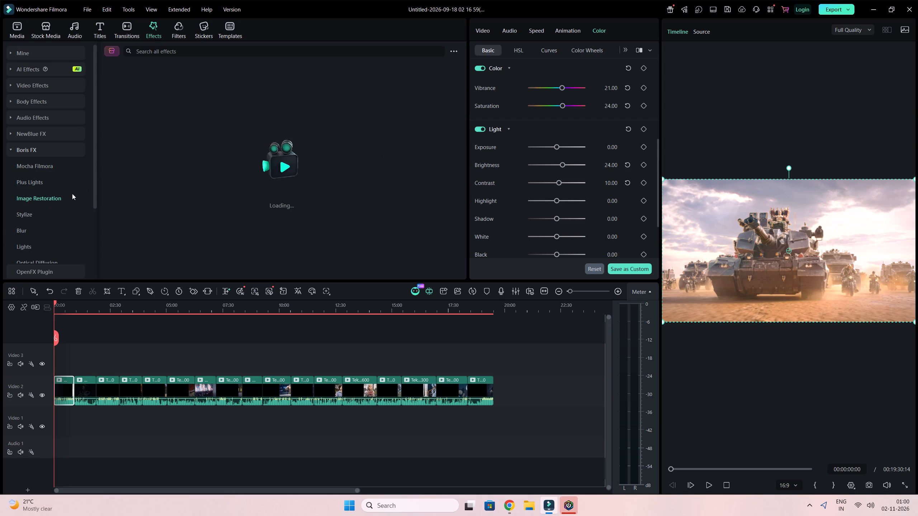
{"action": "left_click_drag", "start_coordinate": [199, 89], "coordinate": [62, 386]}
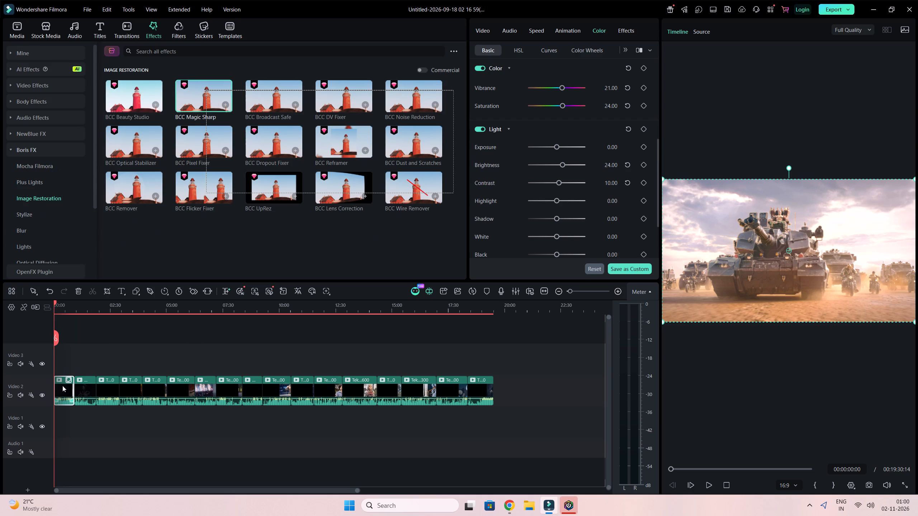
Apply BCC Magic Sharp to the second, third and fourth clips on Video 2.
{"action": "double_click", "coordinate": [86, 385]}
{"action": "left_click_drag", "start_coordinate": [194, 93], "coordinate": [86, 394]}
{"action": "double_click", "coordinate": [109, 390]}
{"action": "left_click_drag", "start_coordinate": [189, 105], "coordinate": [106, 381]}
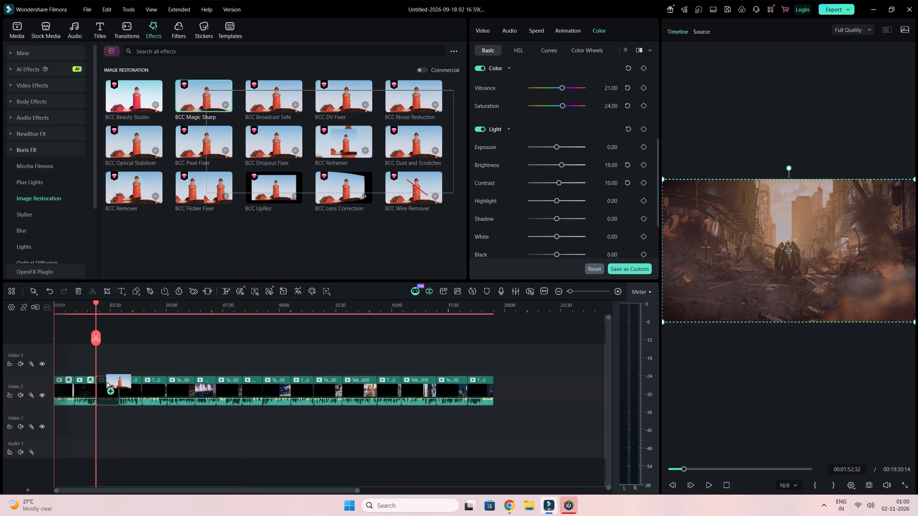
{"action": "left_click_drag", "start_coordinate": [106, 381], "coordinate": [105, 383]}
{"action": "double_click", "coordinate": [123, 386]}
{"action": "left_click_drag", "start_coordinate": [199, 105], "coordinate": [134, 374]}
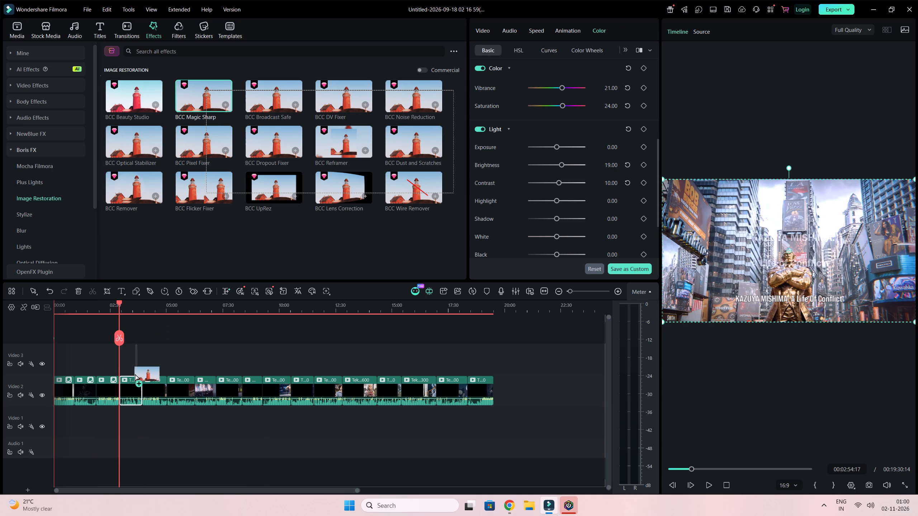
{"action": "left_click_drag", "start_coordinate": [134, 374], "coordinate": [130, 390]}
Apply BCC Magic Sharp to the fifth, sixth and seventh clips on Video 2.
{"action": "double_click", "coordinate": [155, 387]}
{"action": "left_click_drag", "start_coordinate": [209, 99], "coordinate": [141, 395]}
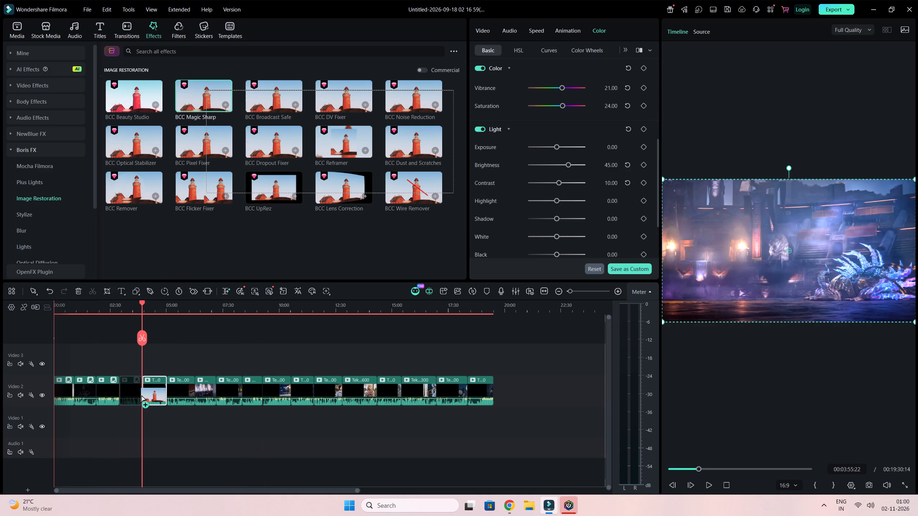
{"action": "left_click_drag", "start_coordinate": [141, 395], "coordinate": [148, 391]}
{"action": "double_click", "coordinate": [183, 387]}
{"action": "left_click_drag", "start_coordinate": [194, 100], "coordinate": [172, 356]}
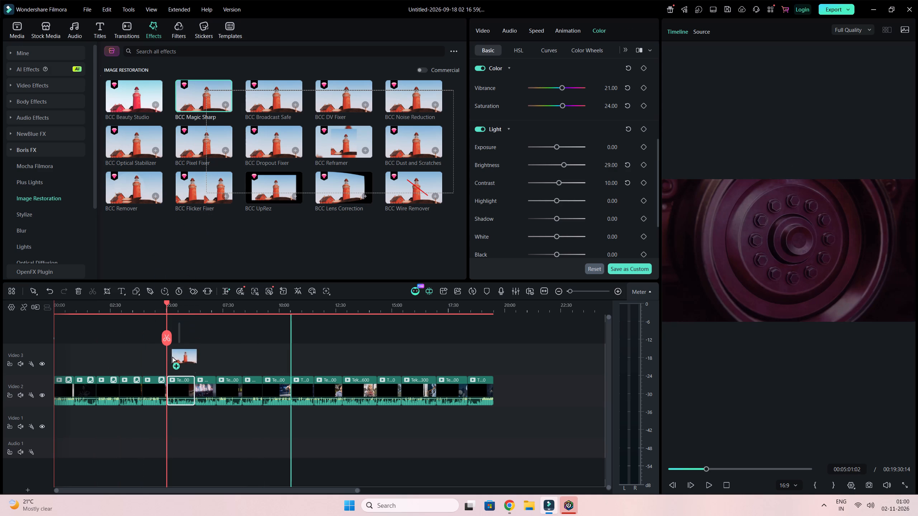
{"action": "left_click_drag", "start_coordinate": [172, 356], "coordinate": [171, 388]}
{"action": "double_click", "coordinate": [200, 386]}
{"action": "left_click_drag", "start_coordinate": [205, 102], "coordinate": [210, 330]}
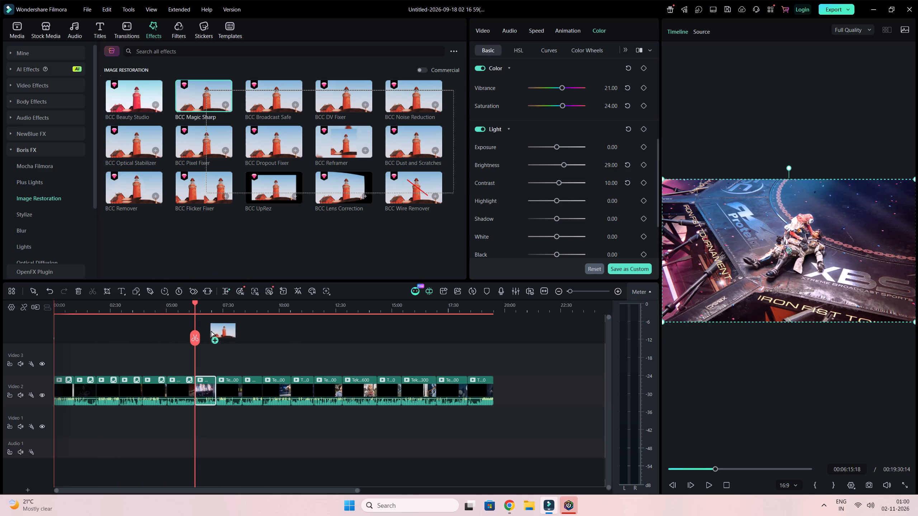
{"action": "left_click_drag", "start_coordinate": [210, 330], "coordinate": [203, 384]}
Apply BCC Magic Sharp to the eighth and ninth clips on Video 2, checking the eighth clip's applied effects in between.
{"action": "double_click", "coordinate": [223, 383]}
{"action": "left_click_drag", "start_coordinate": [218, 158], "coordinate": [226, 201]}
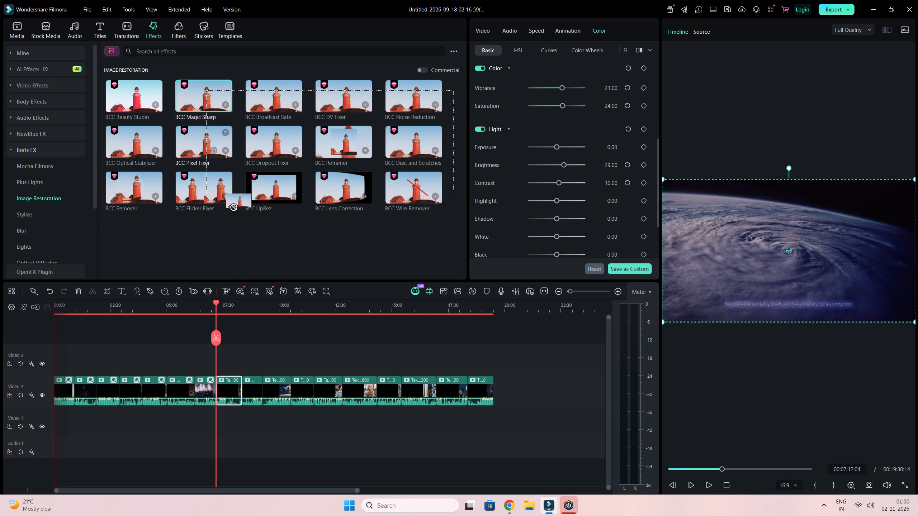
{"action": "left_click_drag", "start_coordinate": [226, 201], "coordinate": [191, 102]}
{"action": "left_click_drag", "start_coordinate": [185, 103], "coordinate": [233, 384]}
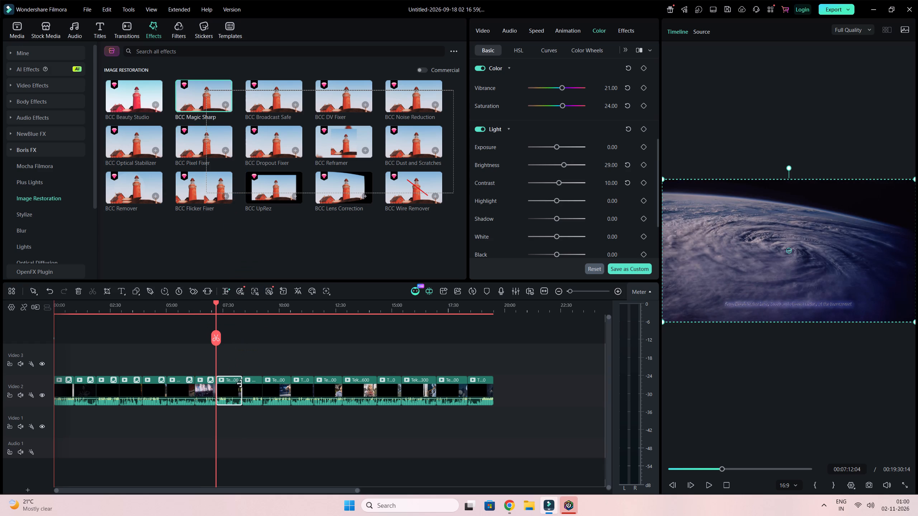
{"action": "double_click", "coordinate": [257, 384]}
{"action": "double_click", "coordinate": [233, 387]}
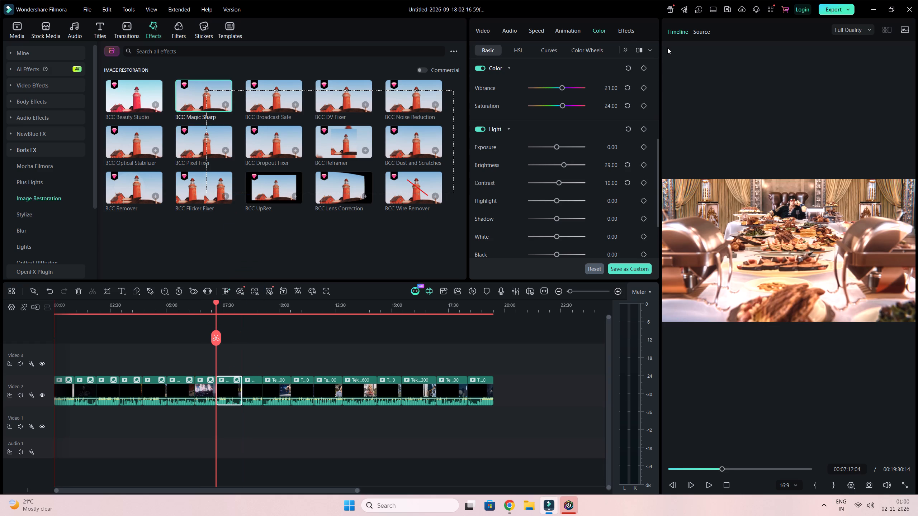
{"action": "left_click", "coordinate": [630, 33]}
{"action": "left_click", "coordinate": [590, 63]}
{"action": "double_click", "coordinate": [246, 382]}
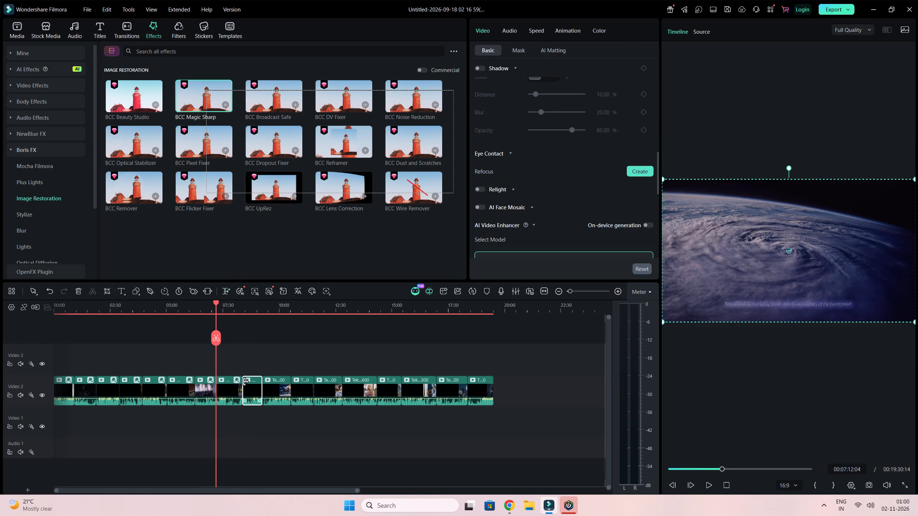
{"action": "left_click_drag", "start_coordinate": [190, 94], "coordinate": [248, 379]}
Apply BCC Magic Sharp to the tenth, eleventh, twelfth and thirteenth clips on Video 2.
{"action": "double_click", "coordinate": [277, 380]}
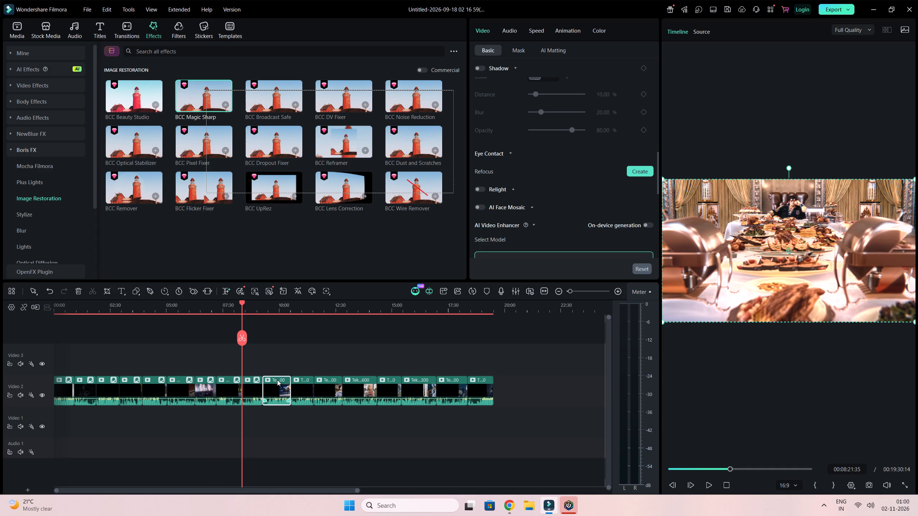
{"action": "left_click_drag", "start_coordinate": [214, 99], "coordinate": [276, 386]}
{"action": "double_click", "coordinate": [307, 385]}
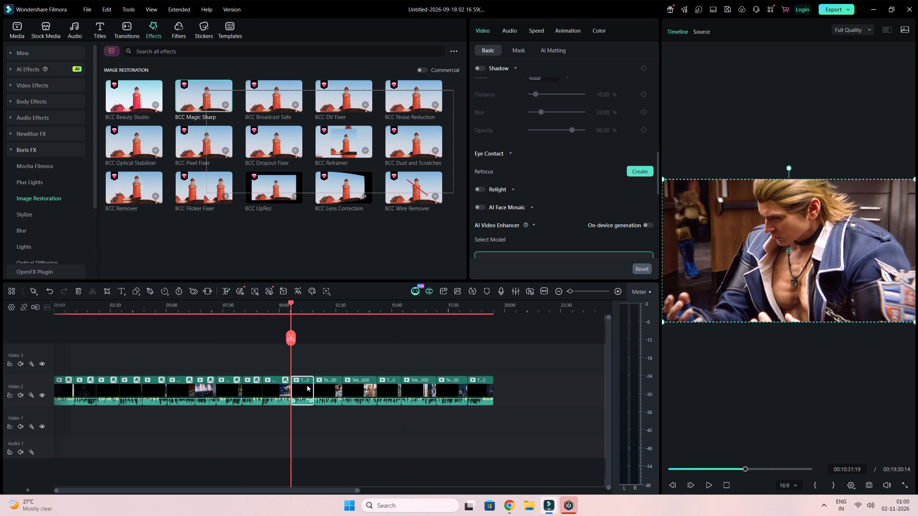
{"action": "left_click_drag", "start_coordinate": [201, 100], "coordinate": [297, 385]}
{"action": "double_click", "coordinate": [332, 386]}
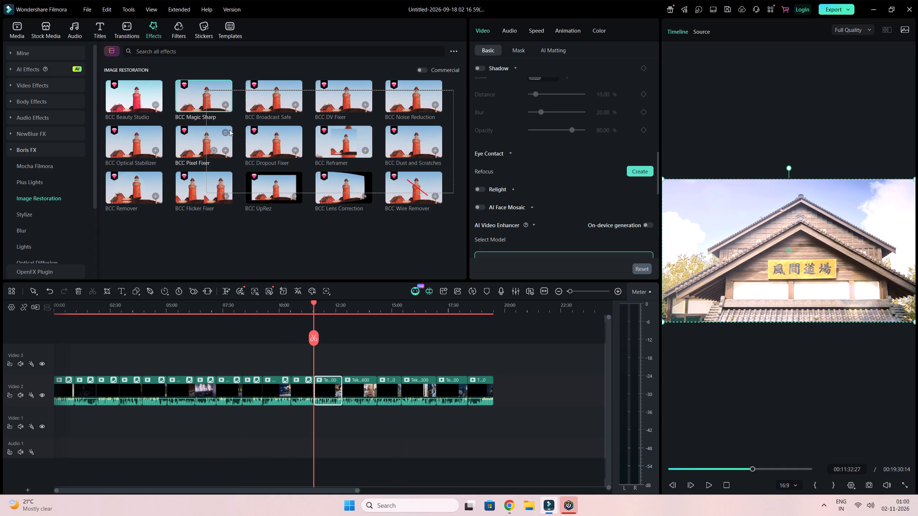
{"action": "left_click_drag", "start_coordinate": [205, 88], "coordinate": [326, 392]}
{"action": "double_click", "coordinate": [360, 390]}
{"action": "left_click_drag", "start_coordinate": [202, 93], "coordinate": [355, 391]}
Apply BCC Magic Sharp to the last four clips on Video 2.
{"action": "double_click", "coordinate": [398, 388]}
{"action": "left_click_drag", "start_coordinate": [190, 102], "coordinate": [197, 111]}
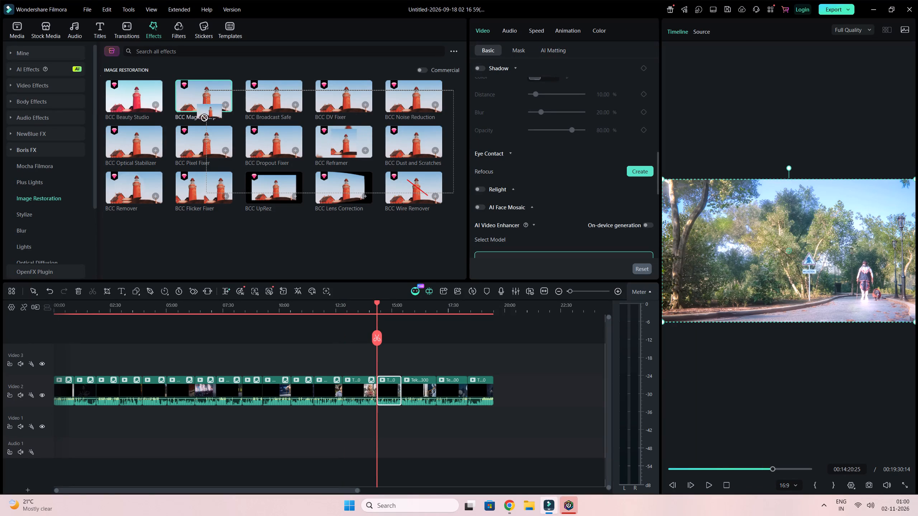
{"action": "left_click_drag", "start_coordinate": [197, 111], "coordinate": [383, 392]}
{"action": "double_click", "coordinate": [414, 388]}
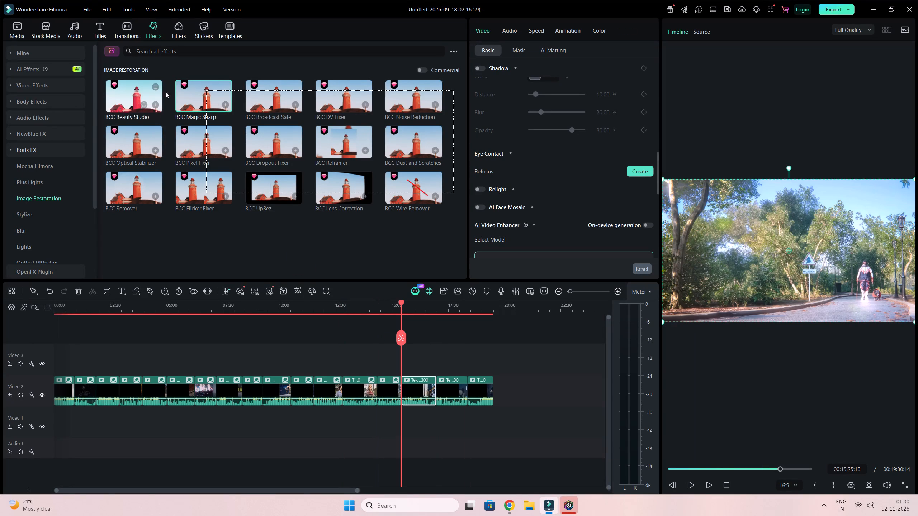
{"action": "left_click_drag", "start_coordinate": [204, 100], "coordinate": [422, 384]}
{"action": "double_click", "coordinate": [451, 385]}
{"action": "left_click_drag", "start_coordinate": [191, 90], "coordinate": [221, 116]}
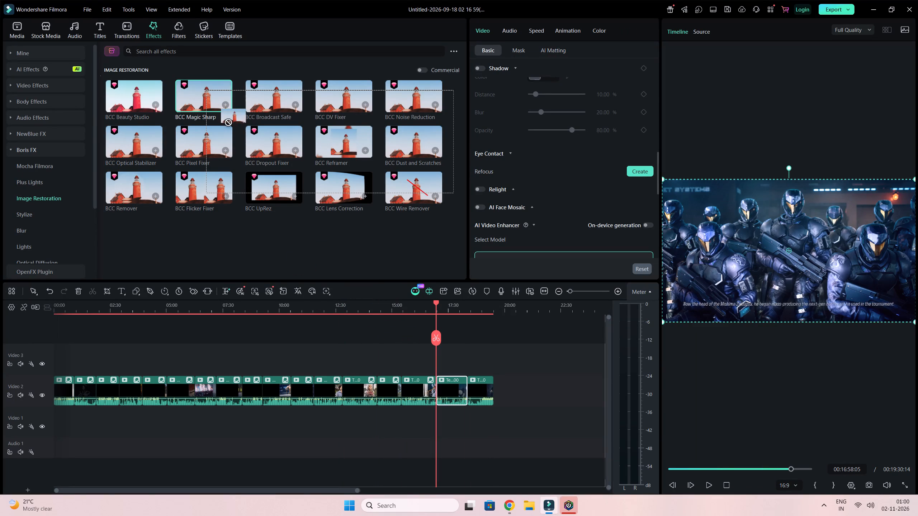
{"action": "left_click_drag", "start_coordinate": [221, 116], "coordinate": [452, 386]}
{"action": "double_click", "coordinate": [478, 386]}
{"action": "left_click_drag", "start_coordinate": [195, 98], "coordinate": [252, 160]}
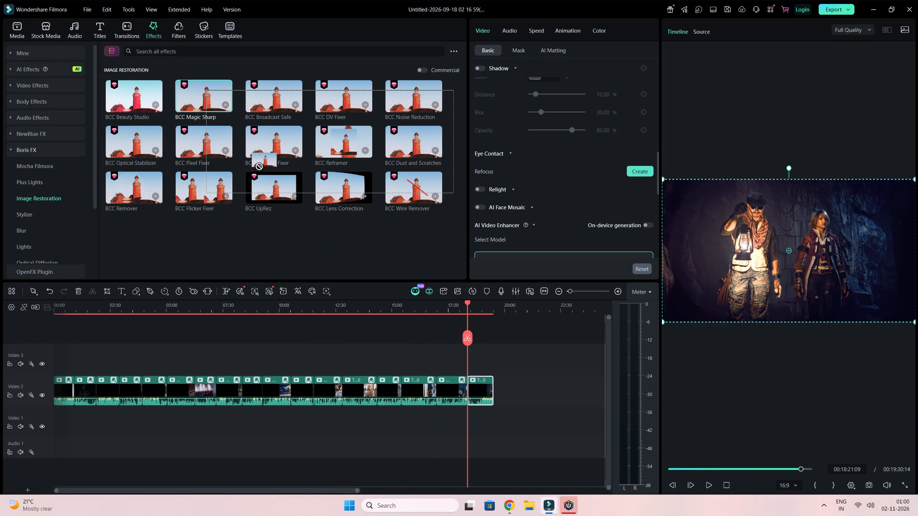
{"action": "left_click_drag", "start_coordinate": [252, 160], "coordinate": [484, 381]}
Play the sharpened video from the beginning, and sample the starts of the last four clips to check how they look.
{"action": "left_click_drag", "start_coordinate": [786, 470], "coordinate": [789, 470]}
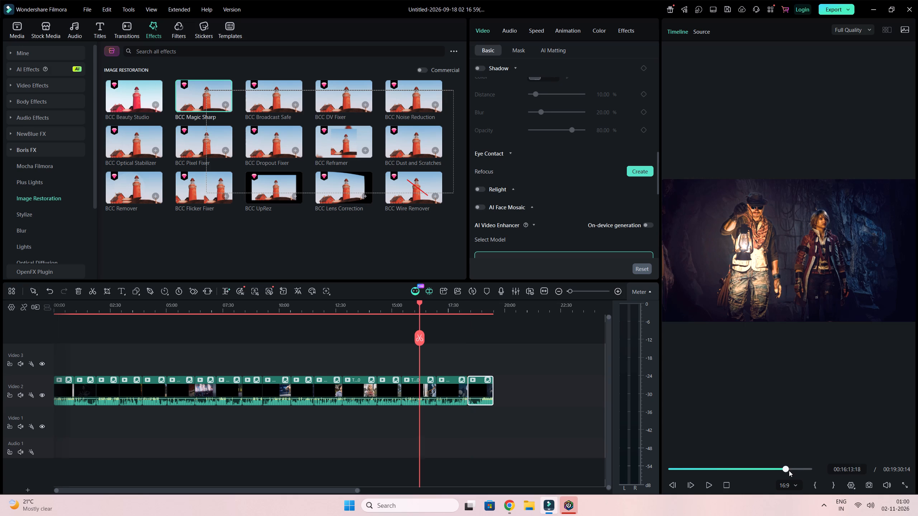
{"action": "left_click_drag", "start_coordinate": [789, 470], "coordinate": [402, 475]}
{"action": "key", "text": "space"}
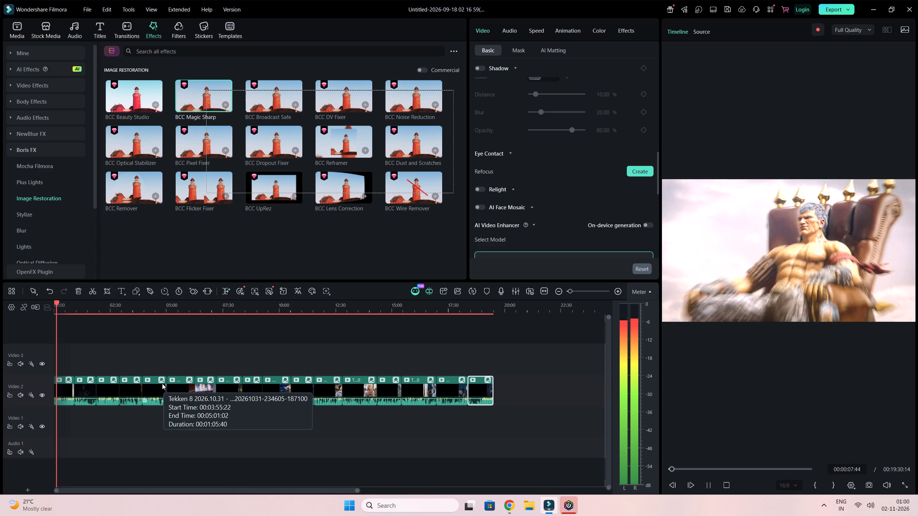
{"action": "key", "text": "space"}
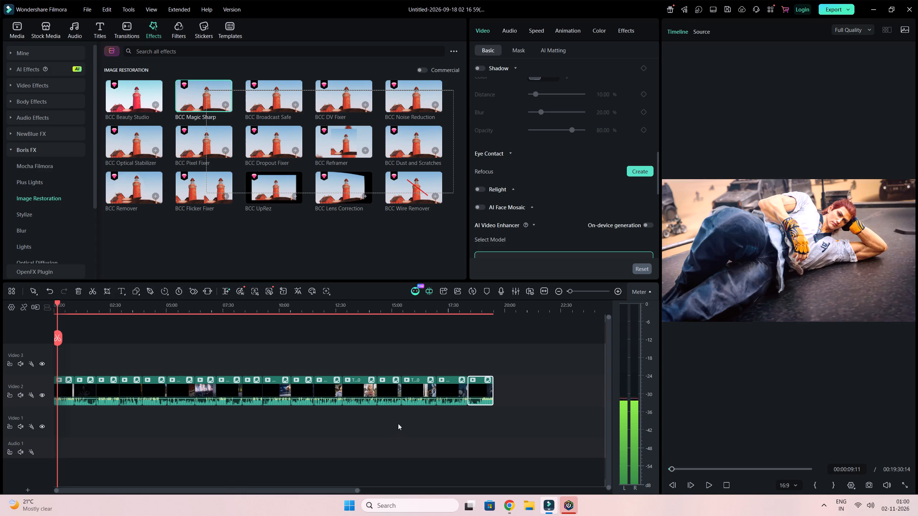
{"action": "double_click", "coordinate": [360, 388]}
{"action": "double_click", "coordinate": [389, 390]}
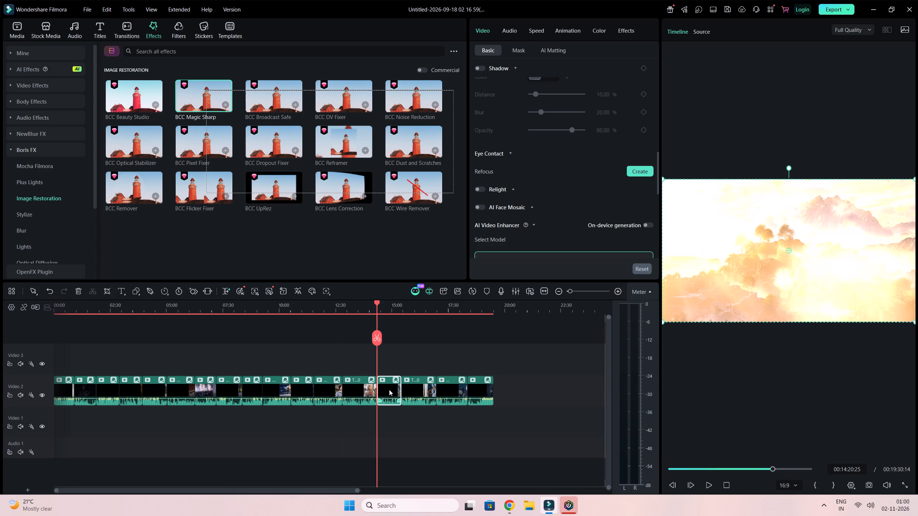
{"action": "key", "text": "space"}
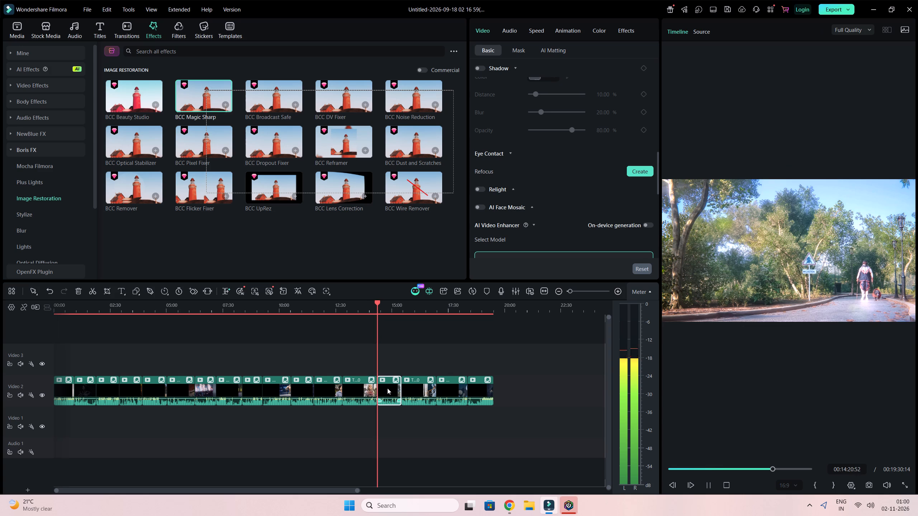
{"action": "double_click", "coordinate": [414, 384]}
{"action": "left_click", "coordinate": [451, 388]}
{"action": "left_click", "coordinate": [451, 388]}
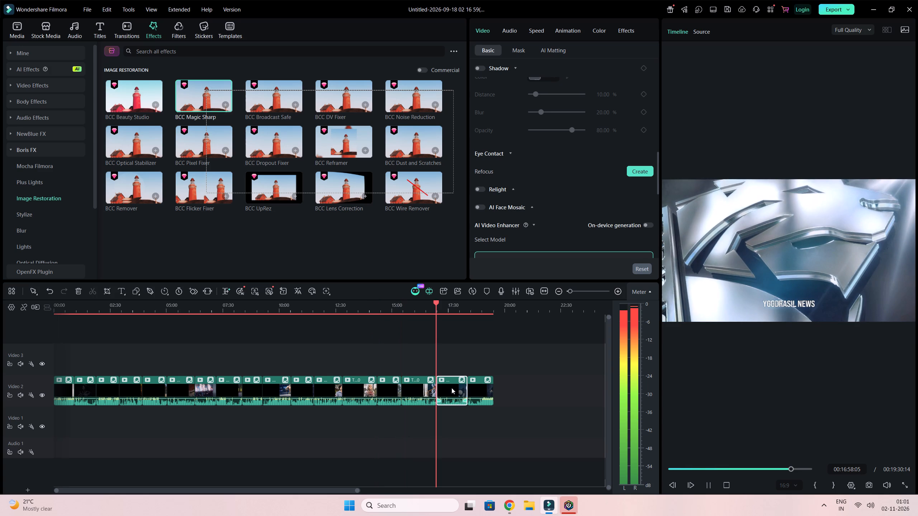
{"action": "double_click", "coordinate": [477, 387]}
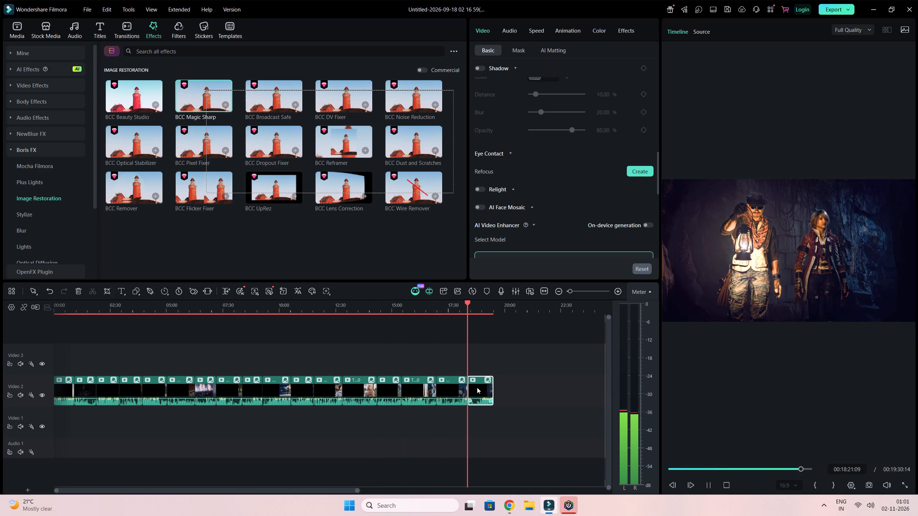
{"action": "key", "text": "space"}
Scrub to the end of the timeline and review the last clip's video and colour settings.
{"action": "left_click_drag", "start_coordinate": [738, 467], "coordinate": [855, 468]}
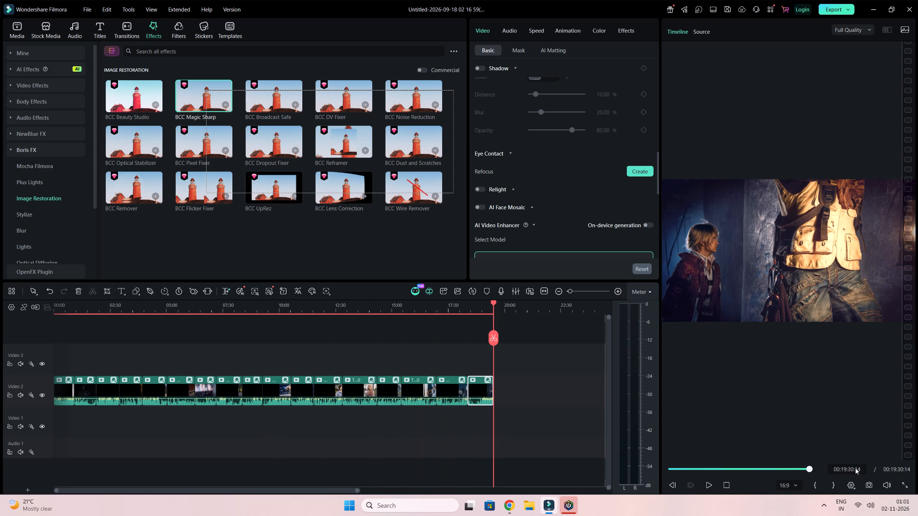
{"action": "left_click_drag", "start_coordinate": [855, 468], "coordinate": [848, 469]}
{"action": "double_click", "coordinate": [486, 392]}
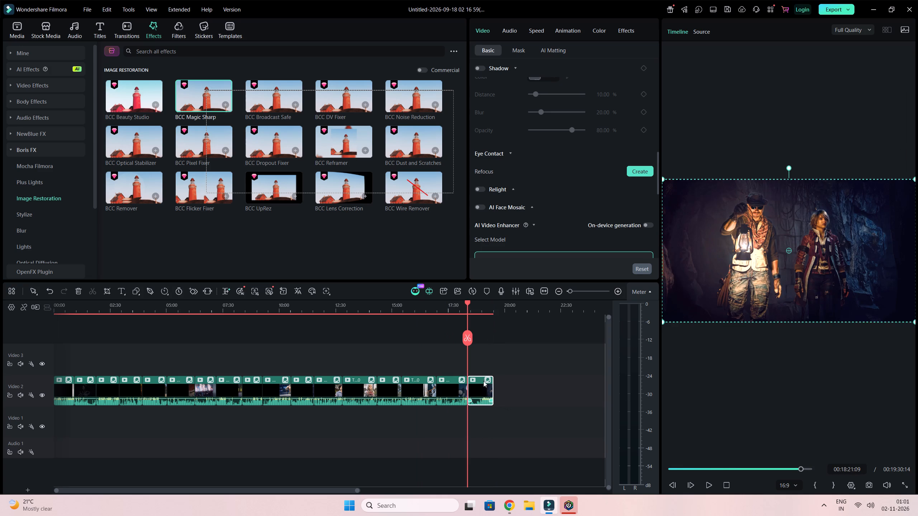
{"action": "scroll", "coordinate": [568, 185], "scroll_direction": "down", "scroll_amount": 3}
{"action": "scroll", "coordinate": [548, 191], "scroll_direction": "up", "scroll_amount": 1}
{"action": "left_click", "coordinate": [606, 31]}
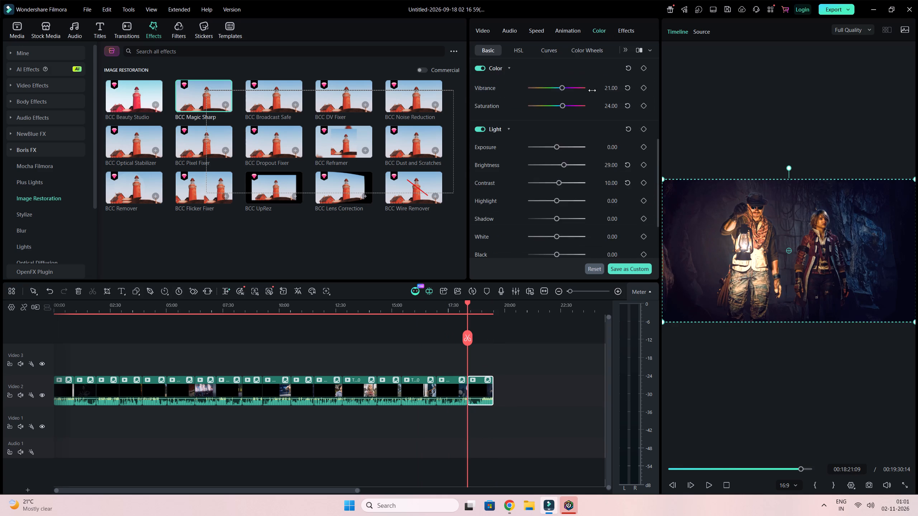
{"action": "scroll", "coordinate": [589, 118], "scroll_direction": "down", "scroll_amount": 2}
{"action": "scroll", "coordinate": [588, 122], "scroll_direction": "up", "scroll_amount": 2}
Replay the opening, select all clips on Video 2 for review, play the sixth clip and scrub across the whole timeline.
{"action": "left_click_drag", "start_coordinate": [722, 468], "coordinate": [156, 466]}
{"action": "key", "text": "space"}
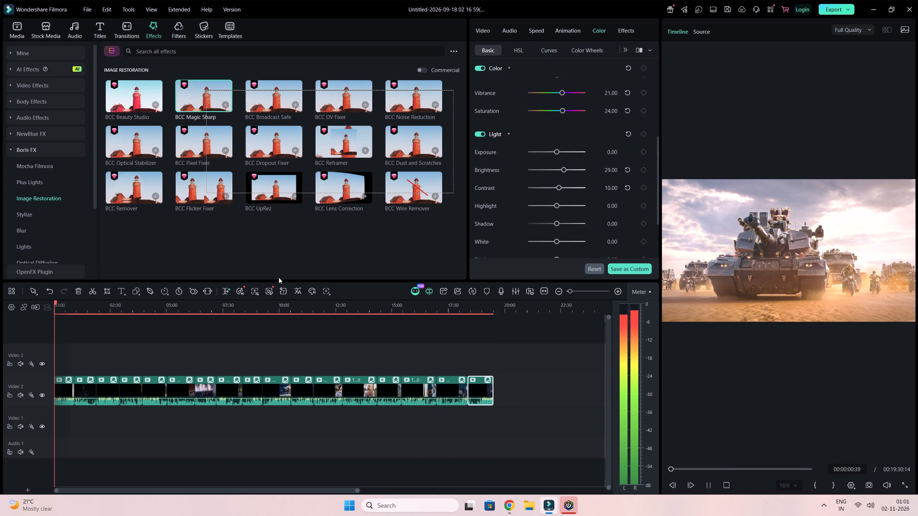
{"action": "key", "text": "space"}
{"action": "left_click_drag", "start_coordinate": [72, 440], "coordinate": [542, 370]}
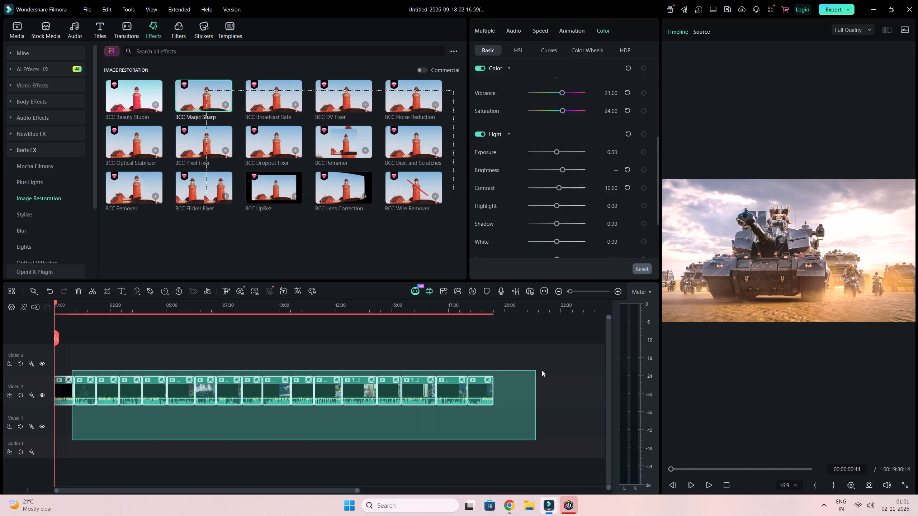
{"action": "left_click_drag", "start_coordinate": [542, 370], "coordinate": [429, 441]}
{"action": "double_click", "coordinate": [181, 390]}
{"action": "key", "text": "space"}
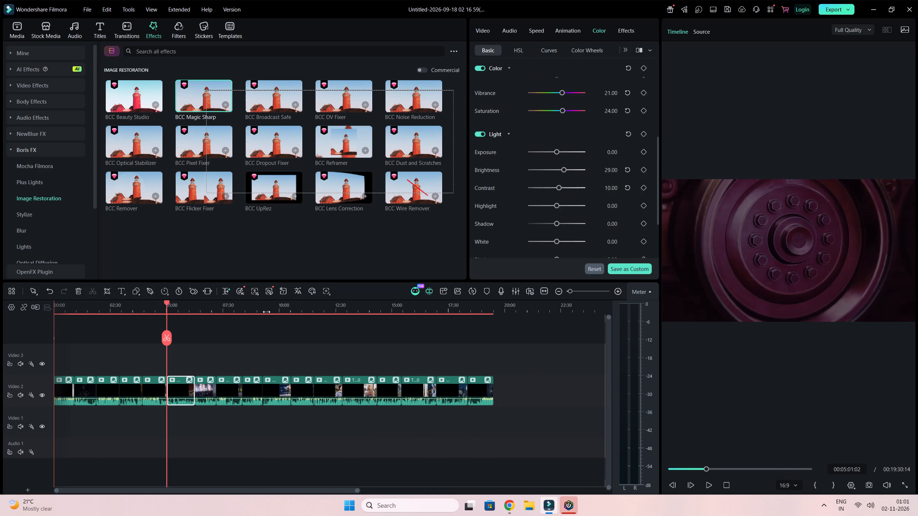
{"action": "key", "text": "space"}
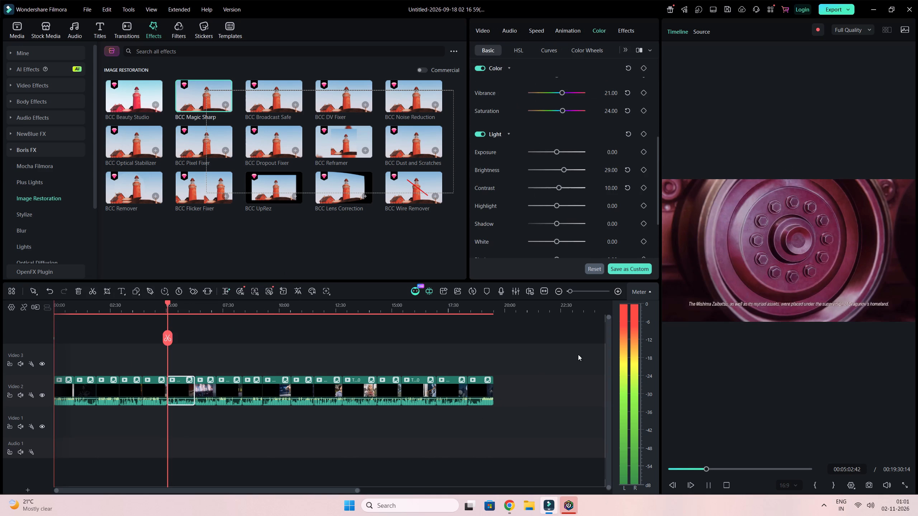
{"action": "left_click_drag", "start_coordinate": [731, 466], "coordinate": [917, 487]}
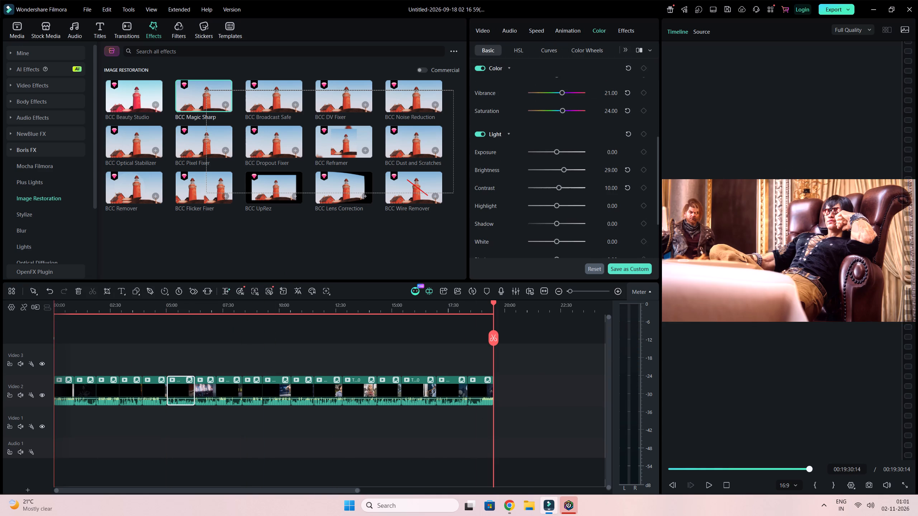
{"action": "left_click_drag", "start_coordinate": [917, 487], "coordinate": [0, 469]}
Select the last clip on Video 2, play the video and scrub through its later part to the end of the timeline.
{"action": "double_click", "coordinate": [479, 395]}
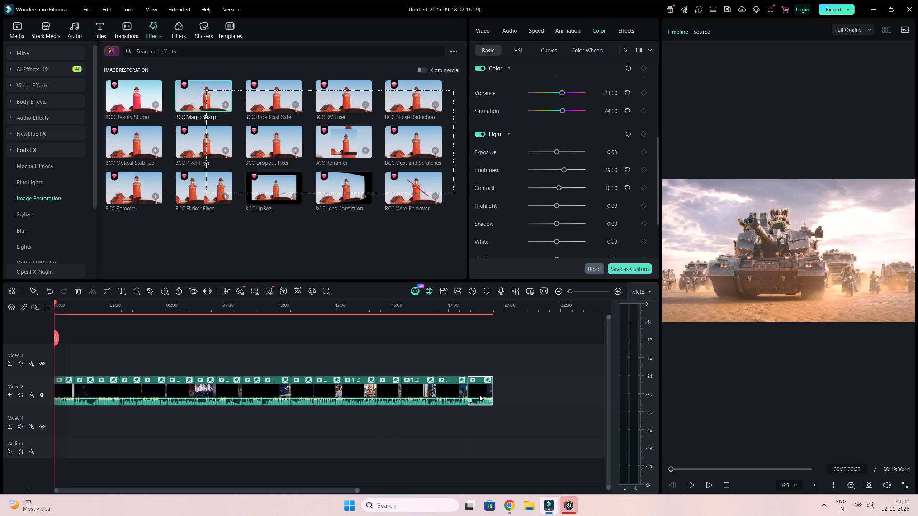
{"action": "key", "text": "space"}
{"action": "left_click_drag", "start_coordinate": [769, 468], "coordinate": [788, 466]}
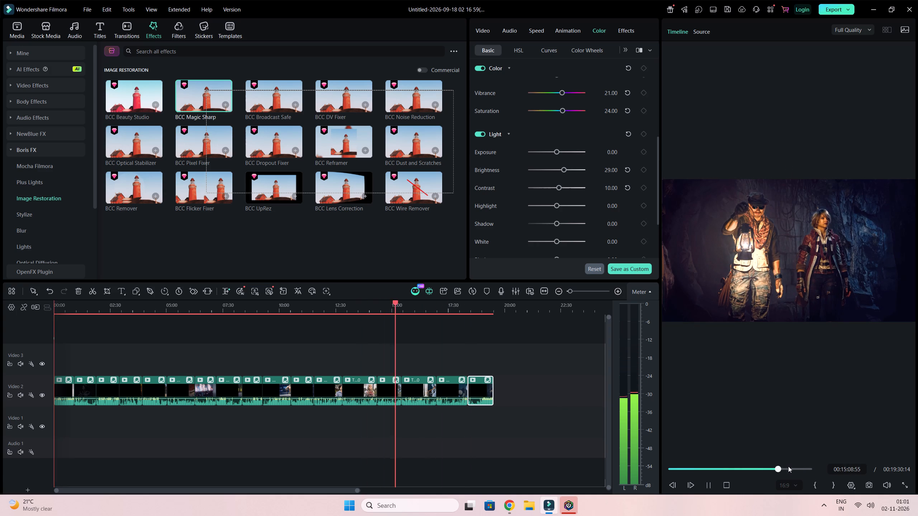
{"action": "left_click_drag", "start_coordinate": [788, 466], "coordinate": [810, 467]}
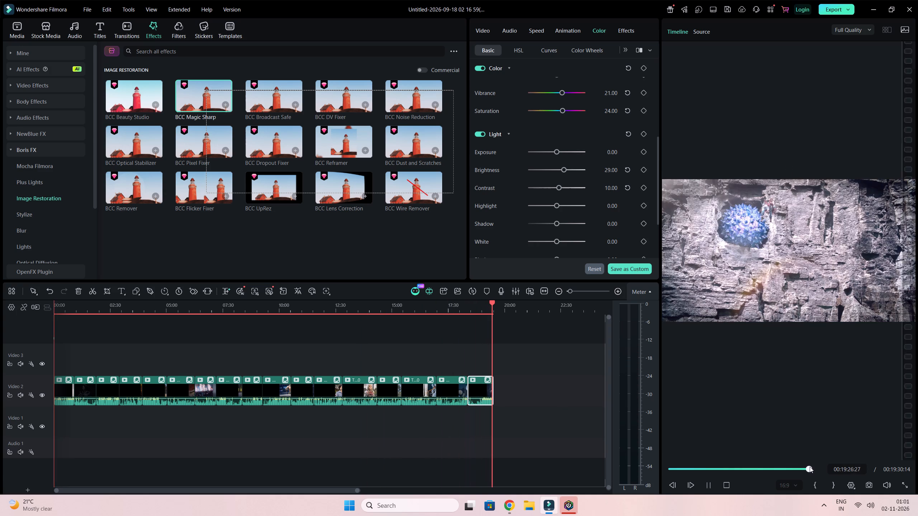
{"action": "left_click_drag", "start_coordinate": [810, 467], "coordinate": [832, 467]}
{"action": "key", "text": "space"}
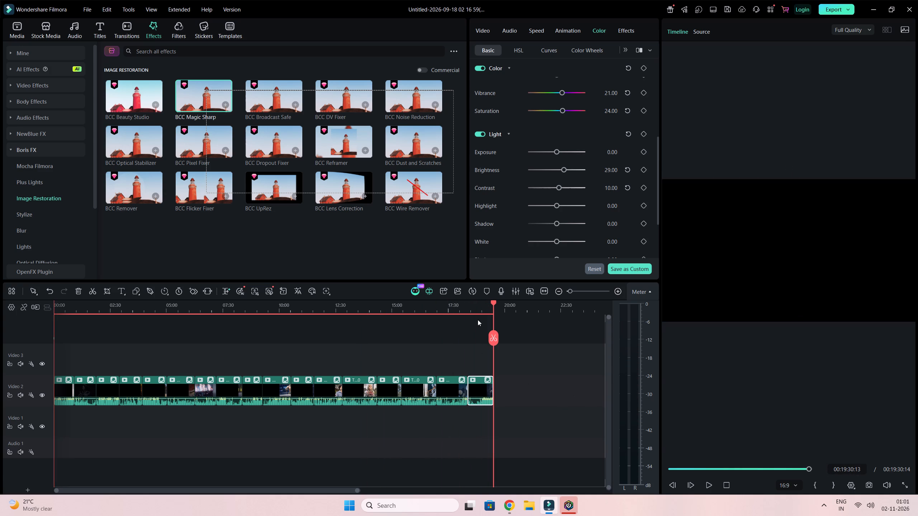
Extend the end of the last clip on Video 2 to about 00:19:33:40.
{"action": "left_click_drag", "start_coordinate": [514, 298], "coordinate": [536, 302]}
{"action": "left_click_drag", "start_coordinate": [524, 304], "coordinate": [595, 313]}
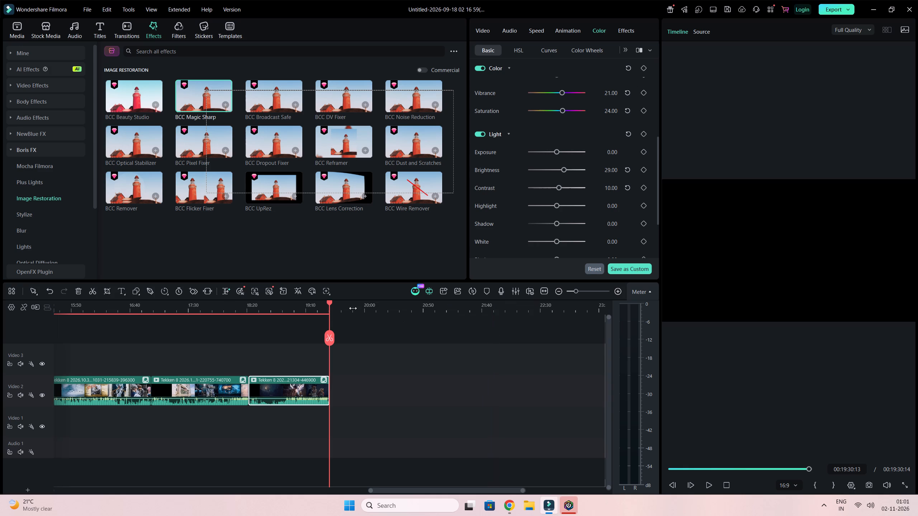
{"action": "left_click_drag", "start_coordinate": [330, 304], "coordinate": [318, 304]}
{"action": "left_click_drag", "start_coordinate": [328, 387], "coordinate": [330, 389]}
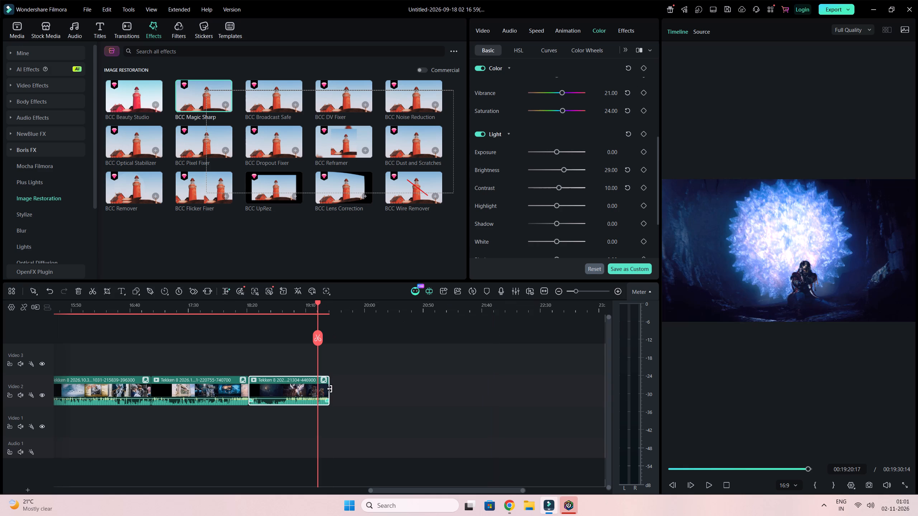
{"action": "left_click_drag", "start_coordinate": [330, 389], "coordinate": [332, 390]}
Play the extended ending, split the last clip at about 00:19:31:09 and delete the piece after the cut.
{"action": "key", "text": "space"}
{"action": "left_click_drag", "start_coordinate": [336, 306], "coordinate": [337, 306]}
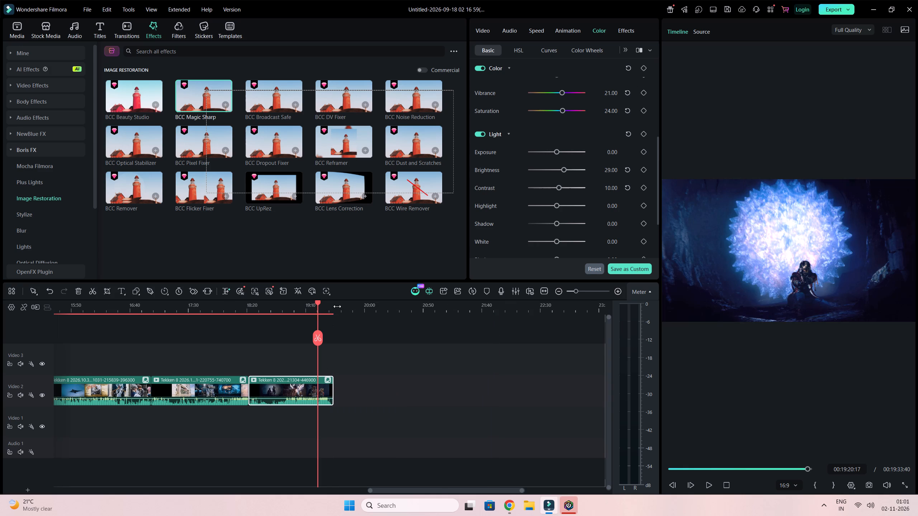
{"action": "left_click_drag", "start_coordinate": [337, 306], "coordinate": [424, 302]}
{"action": "left_click_drag", "start_coordinate": [330, 302], "coordinate": [362, 308]}
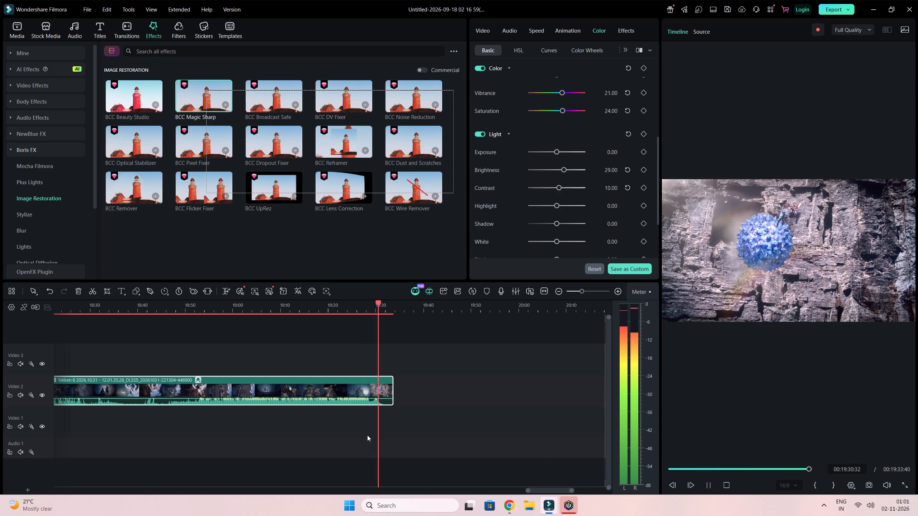
{"action": "key", "text": "space"}
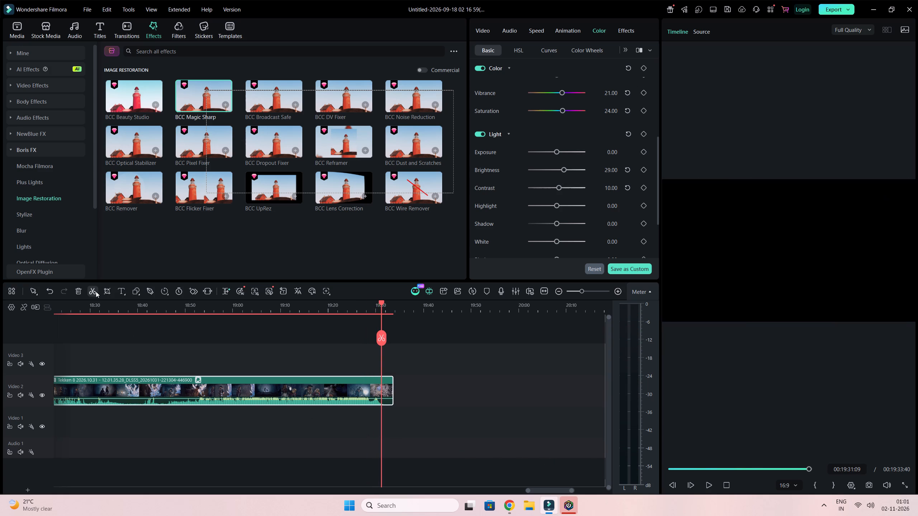
{"action": "left_click", "coordinate": [93, 291]}
{"action": "left_click", "coordinate": [385, 389]}
{"action": "key", "text": "Delete"}
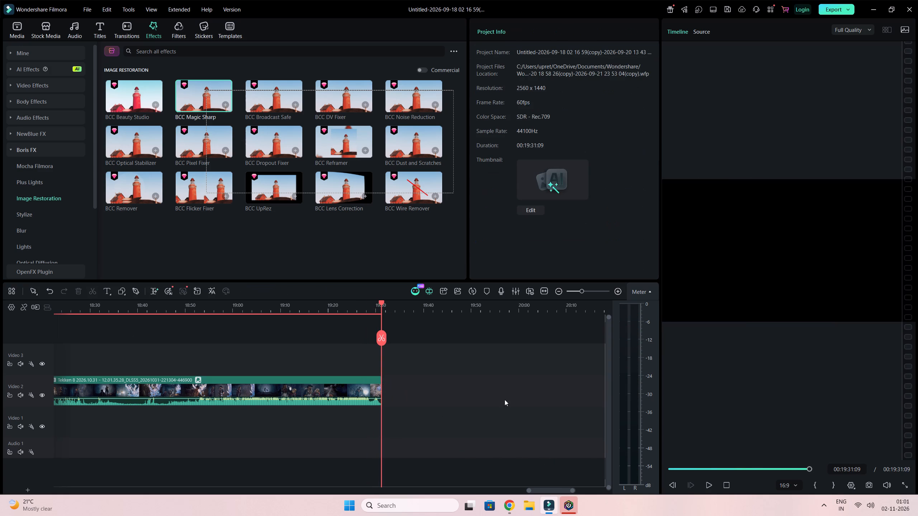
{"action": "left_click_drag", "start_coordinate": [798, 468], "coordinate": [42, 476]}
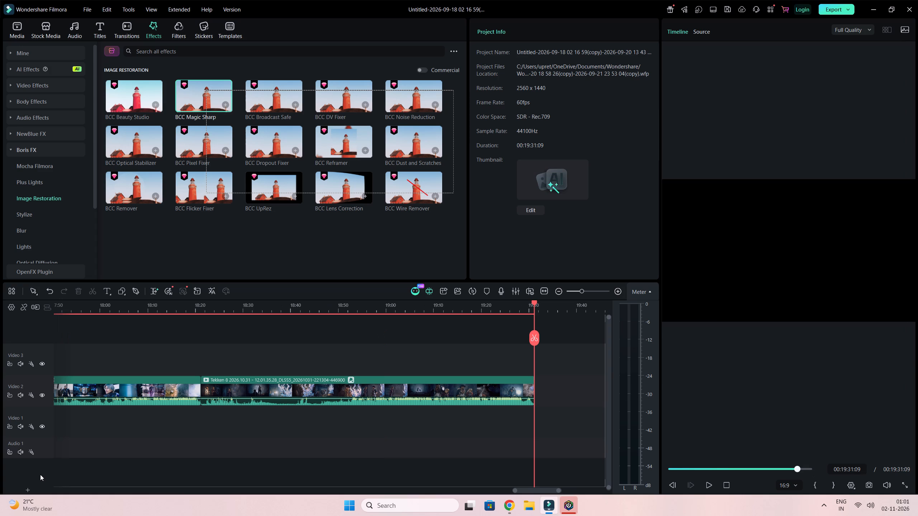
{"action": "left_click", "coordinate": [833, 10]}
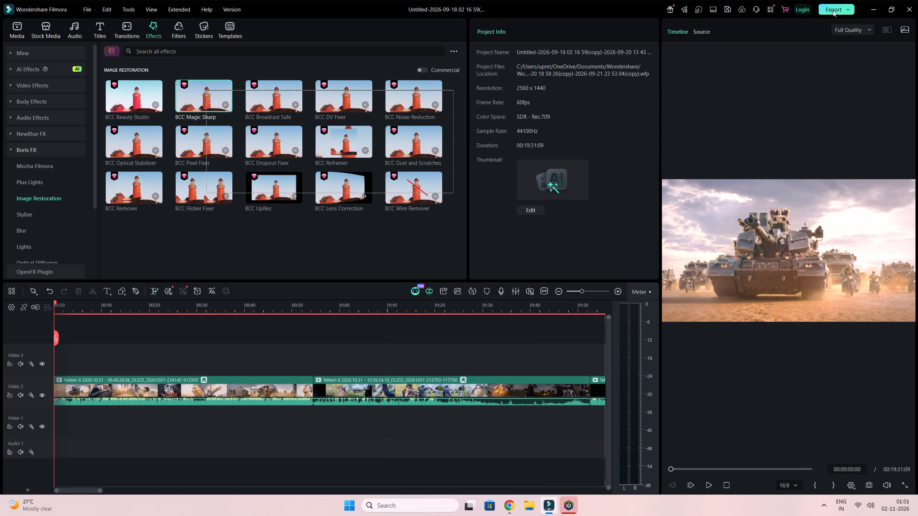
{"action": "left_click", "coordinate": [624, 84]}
Look through all the clips on Video 2 from the start to the end of the timeline, finishing back at the start.
{"action": "left_click_drag", "start_coordinate": [686, 470], "coordinate": [627, 469]}
{"action": "left_click_drag", "start_coordinate": [683, 470], "coordinate": [686, 473]}
{"action": "left_click_drag", "start_coordinate": [686, 473], "coordinate": [337, 462]}
{"action": "left_click_drag", "start_coordinate": [396, 306], "coordinate": [368, 307]}
{"action": "right_click_drag", "start_coordinate": [482, 445], "coordinate": [331, 458]}
{"action": "right_click_drag", "start_coordinate": [529, 435], "coordinate": [408, 449]}
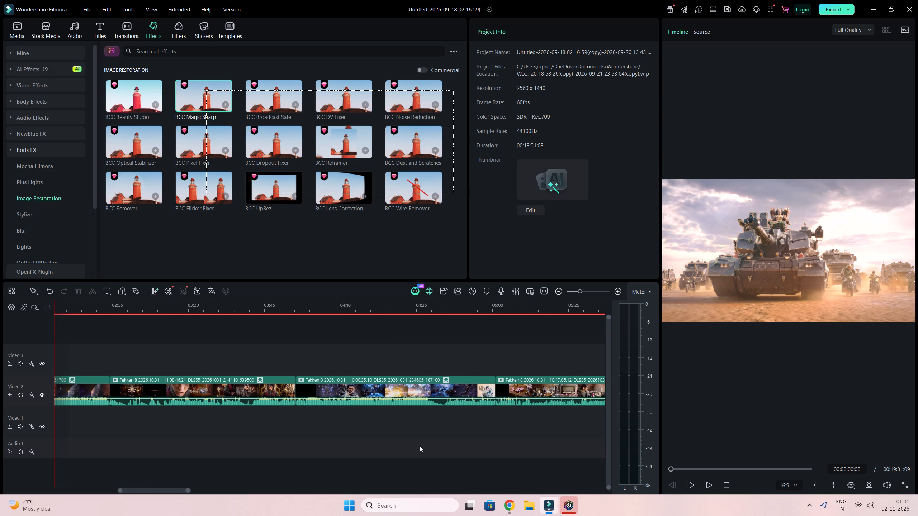
{"action": "right_click_drag", "start_coordinate": [519, 431], "coordinate": [317, 448]}
{"action": "right_click_drag", "start_coordinate": [543, 433], "coordinate": [305, 454]}
{"action": "right_click_drag", "start_coordinate": [559, 434], "coordinate": [274, 458]}
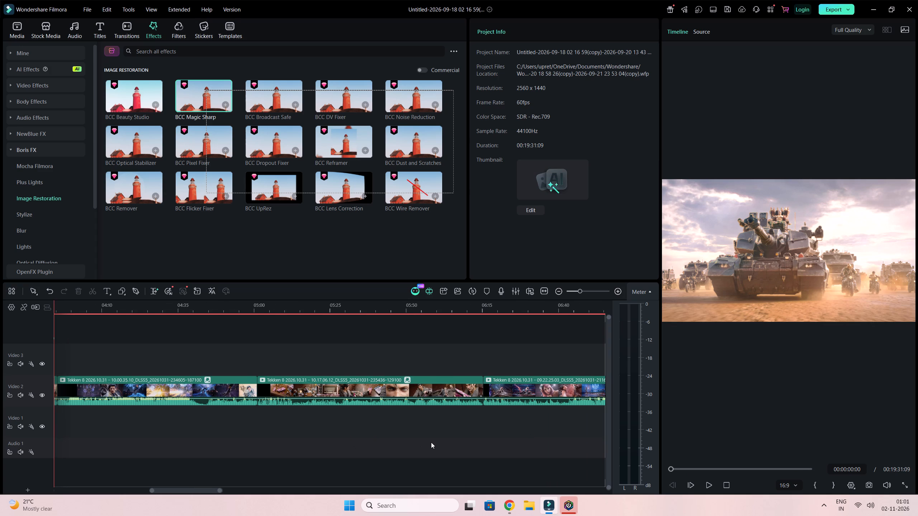
{"action": "right_click_drag", "start_coordinate": [577, 432], "coordinate": [331, 448]}
{"action": "right_click_drag", "start_coordinate": [551, 430], "coordinate": [444, 438]}
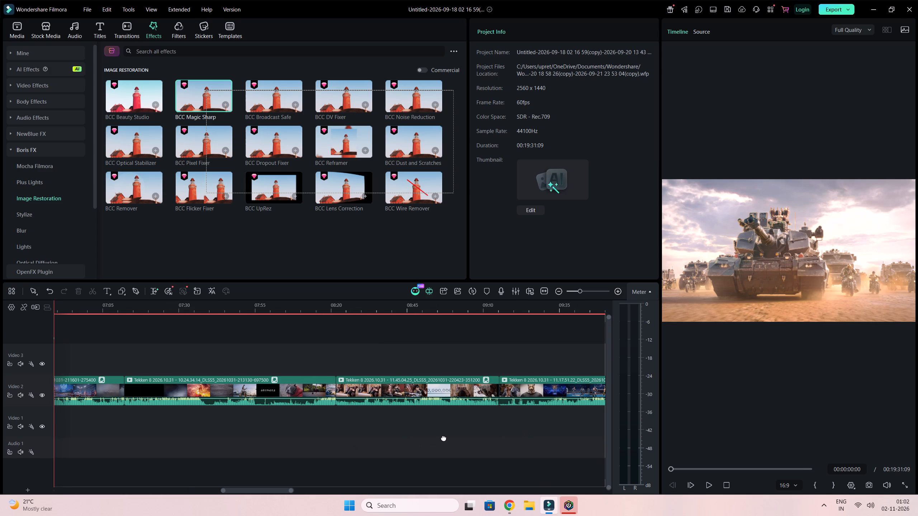
{"action": "right_click_drag", "start_coordinate": [444, 438], "coordinate": [358, 443]}
{"action": "right_click_drag", "start_coordinate": [573, 422], "coordinate": [326, 441]}
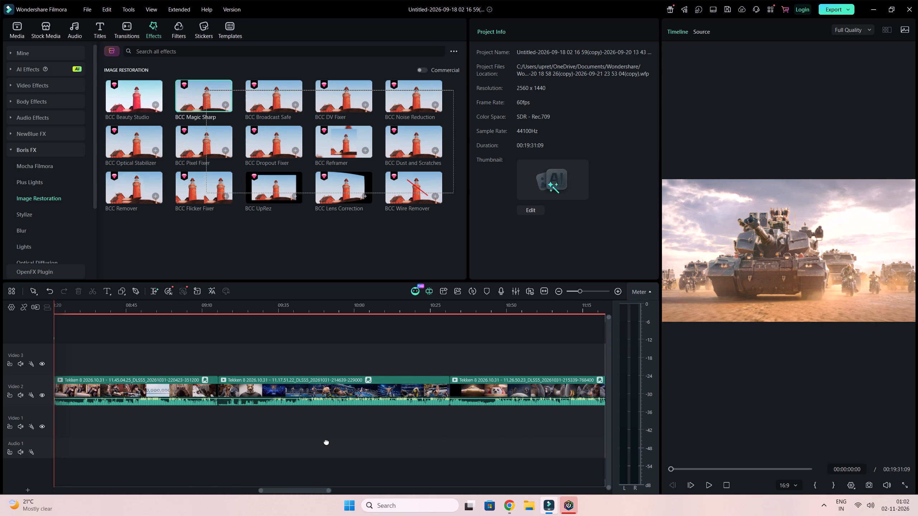
{"action": "right_click_drag", "start_coordinate": [326, 441], "coordinate": [213, 450]}
{"action": "right_click_drag", "start_coordinate": [552, 431], "coordinate": [217, 453]}
{"action": "right_click_drag", "start_coordinate": [571, 423], "coordinate": [257, 443]}
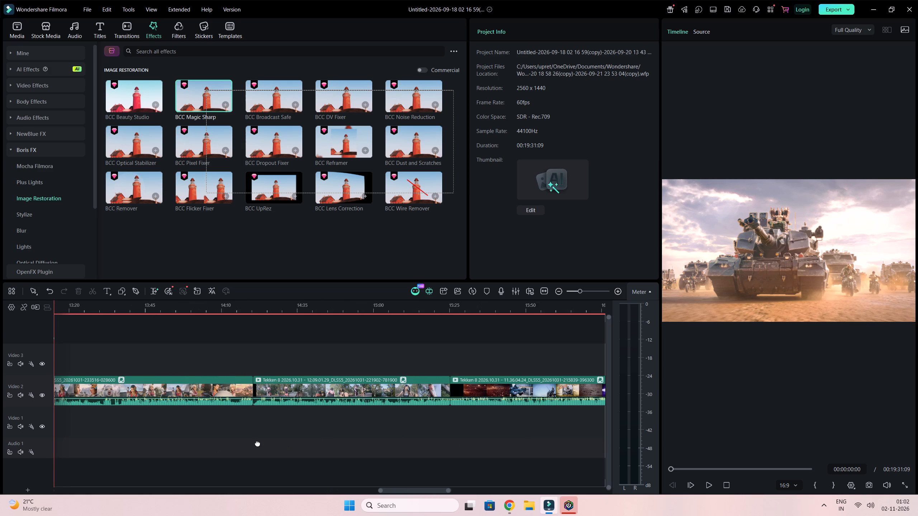
{"action": "right_click_drag", "start_coordinate": [257, 443], "coordinate": [180, 450]}
{"action": "right_click_drag", "start_coordinate": [590, 421], "coordinate": [302, 437]}
{"action": "right_click_drag", "start_coordinate": [596, 414], "coordinate": [448, 423]}
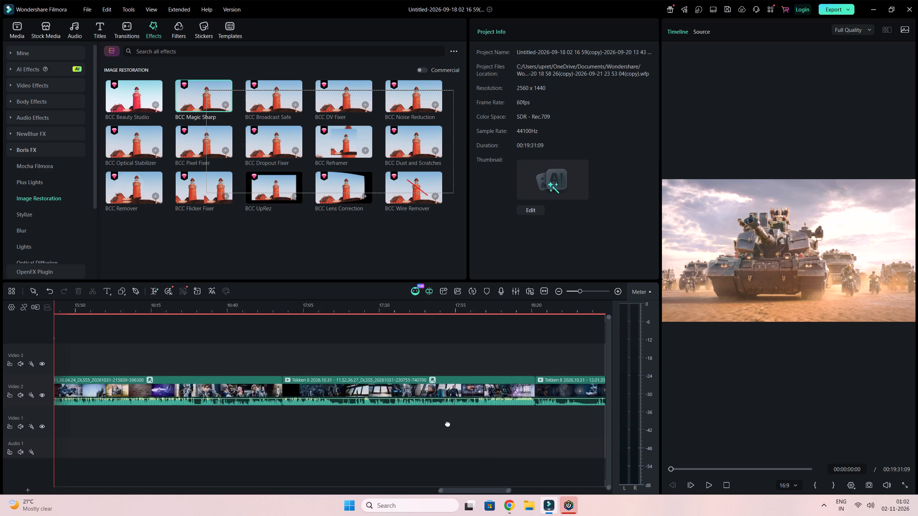
{"action": "right_click_drag", "start_coordinate": [448, 423], "coordinate": [262, 441]}
{"action": "left_click_drag", "start_coordinate": [760, 465], "coordinate": [818, 462]}
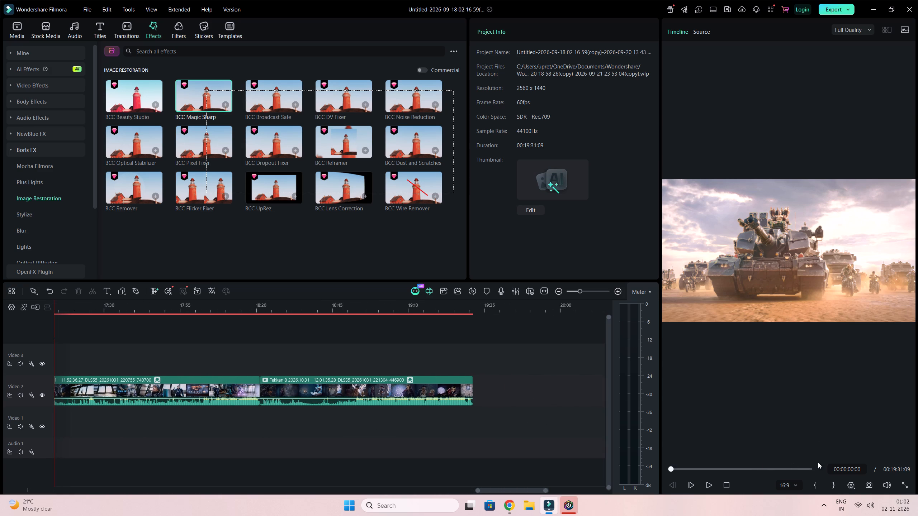
{"action": "left_click_drag", "start_coordinate": [818, 462], "coordinate": [824, 462]}
{"action": "left_click_drag", "start_coordinate": [755, 470], "coordinate": [83, 502]}
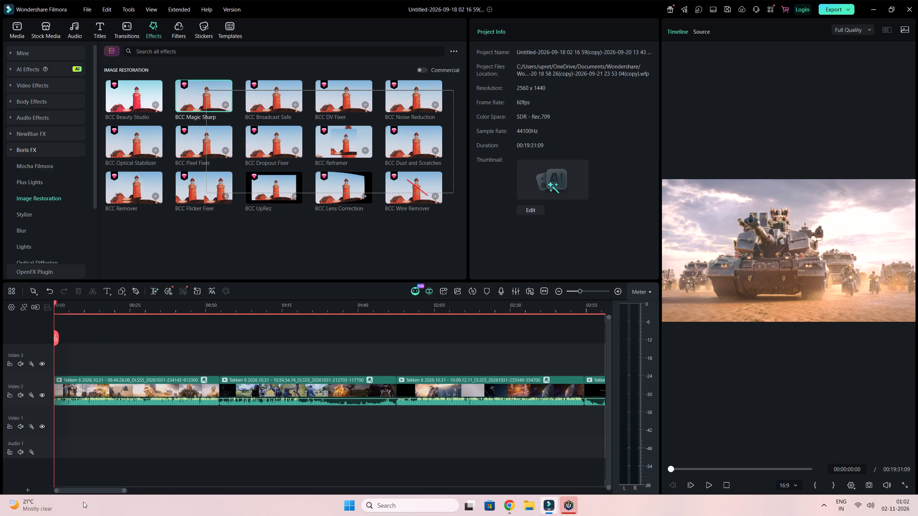
{"action": "left_click_drag", "start_coordinate": [83, 502], "coordinate": [50, 503]}
Open the local export settings for the finished video and set the quality to High.
{"action": "left_click", "coordinate": [832, 10]}
{"action": "left_click", "coordinate": [531, 282]}
{"action": "left_click", "coordinate": [538, 329]}
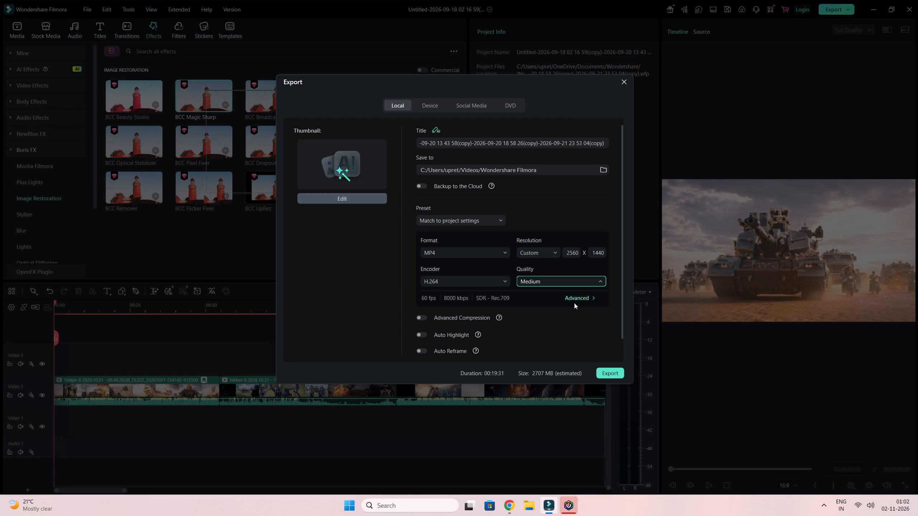
In the advanced export settings, set the custom bit rate to 20000 kbps.
{"action": "left_click", "coordinate": [574, 299]}
{"action": "left_click", "coordinate": [471, 281]}
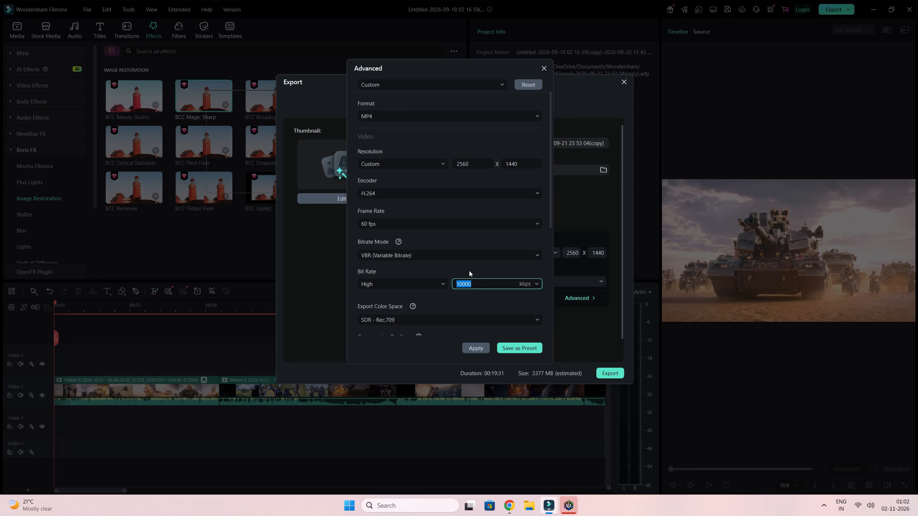
{"action": "key", "text": "4"}
{"action": "key", "text": "BackSpace"}
{"action": "key", "text": "BackSpace"}
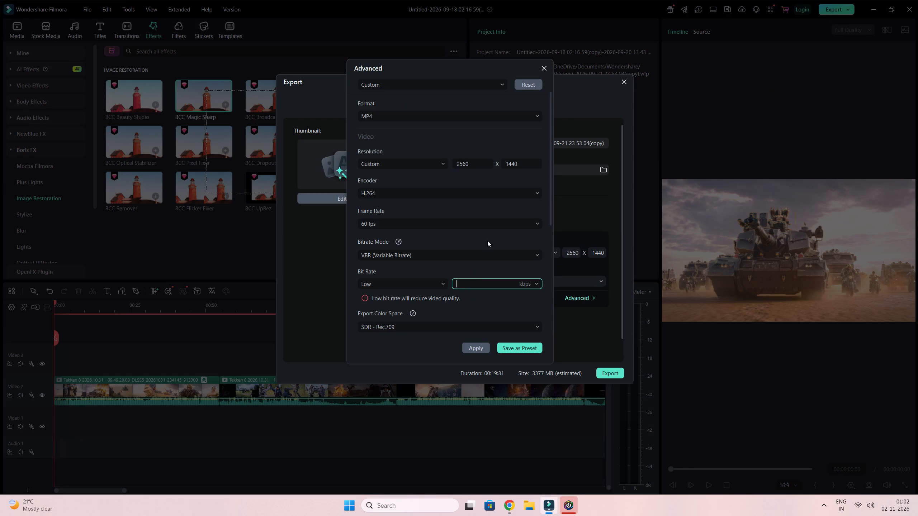
{"action": "key", "text": "BackSpace"}
{"action": "key", "text": "2"}
{"action": "key", "text": "BackSpace"}
{"action": "key", "text": "BackSpace"}
{"action": "key", "text": "BackSpace"}
{"action": "type", "text": "4000"}
{"action": "key", "text": "BackSpace"}
{"action": "key", "text": "BackSpace"}
{"action": "key", "text": "BackSpace"}
{"action": "key", "text": "BackSpace"}
{"action": "type", "text": "40000"}
{"action": "key", "text": "BackSpace"}
{"action": "key", "text": "BackSpace"}
{"action": "key", "text": "BackSpace"}
{"action": "key", "text": "BackSpace"}
{"action": "key", "text": "BackSpace"}
{"action": "type", "text": "290o0"}
{"action": "key", "text": "BackSpace"}
{"action": "key", "text": "BackSpace"}
{"action": "key", "text": "BackSpace"}
{"action": "key", "text": "BackSpace"}
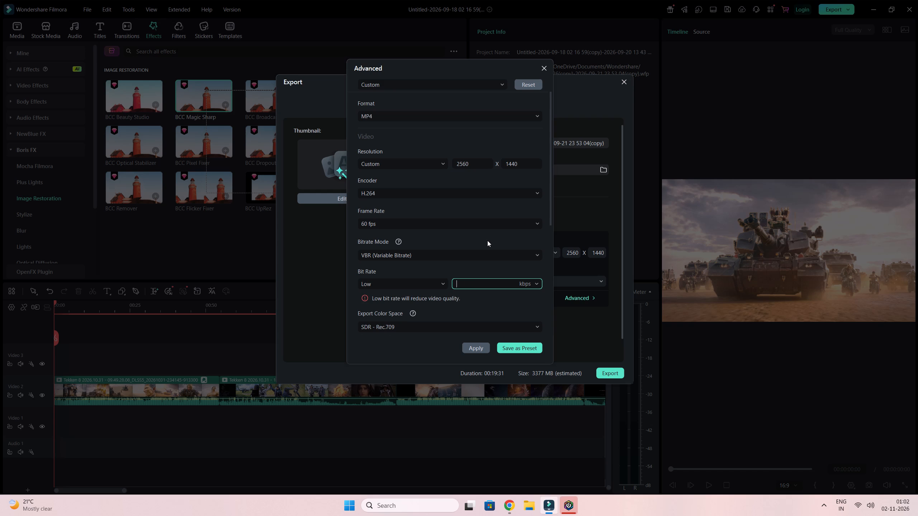
{"action": "type", "text": "3409"}
{"action": "key", "text": "BackSpace"}
{"action": "key", "text": "BackSpace"}
{"action": "key", "text": "BackSpace"}
{"action": "key", "text": "BackSpace"}
{"action": "key", "text": "BackSpace"}
{"action": "key", "text": "BackSpace"}
{"action": "type", "text": "20000"}
{"action": "left_click_drag", "start_coordinate": [553, 182], "coordinate": [516, 341]}
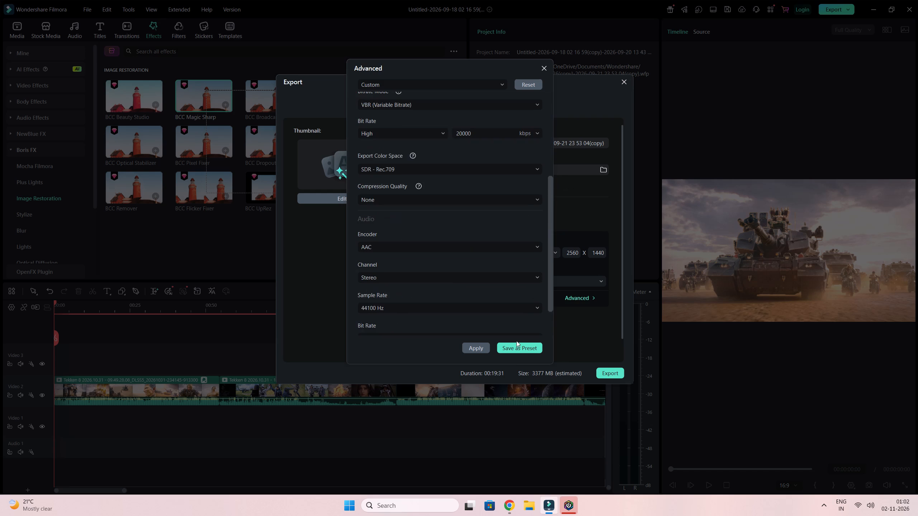
Set the audio bit rate to 320 kbps, check the remaining advanced export settings and apply them.
{"action": "left_click_drag", "start_coordinate": [516, 341], "coordinate": [506, 381]}
{"action": "left_click", "coordinate": [390, 296]}
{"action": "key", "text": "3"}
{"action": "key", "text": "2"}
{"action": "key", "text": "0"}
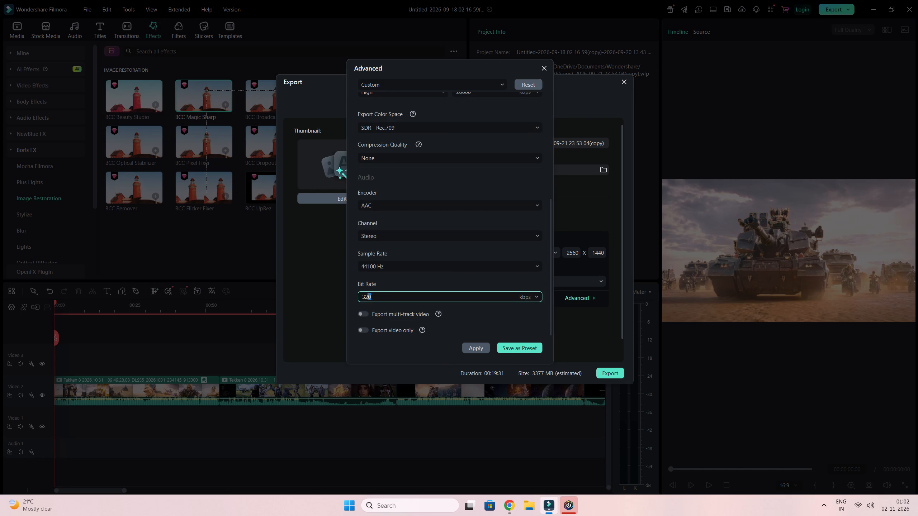
{"action": "left_click", "coordinate": [417, 288]}
{"action": "scroll", "coordinate": [420, 288], "scroll_direction": "up", "scroll_amount": 7}
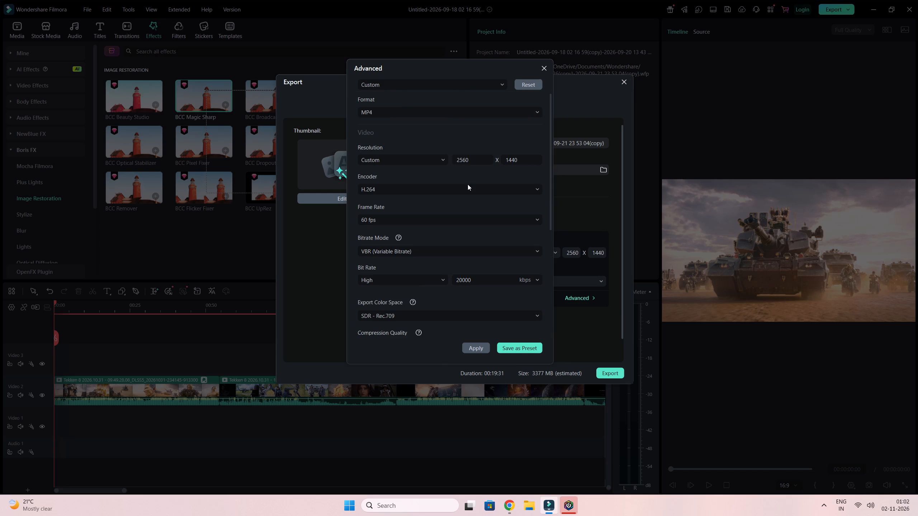
{"action": "scroll", "coordinate": [516, 309], "scroll_direction": "down", "scroll_amount": 5}
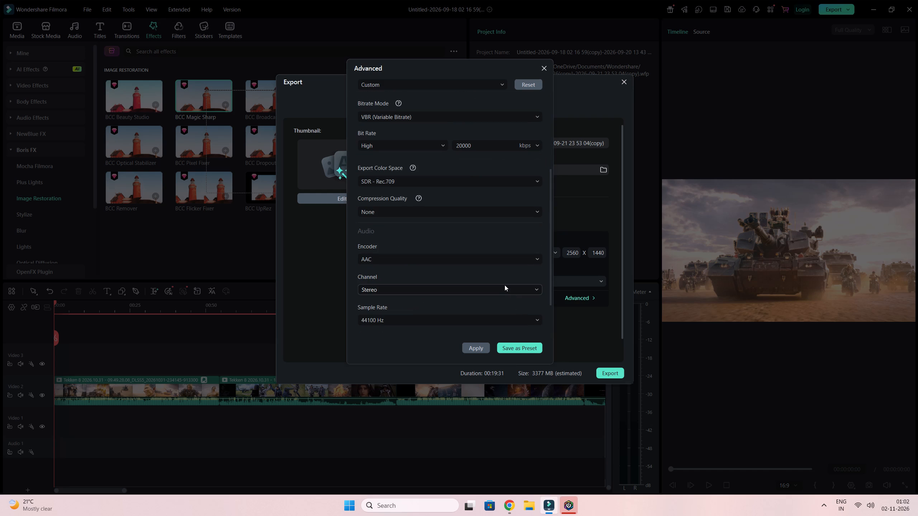
{"action": "scroll", "coordinate": [522, 278], "scroll_direction": "down", "scroll_amount": 3}
{"action": "scroll", "coordinate": [522, 294], "scroll_direction": "up", "scroll_amount": 8}
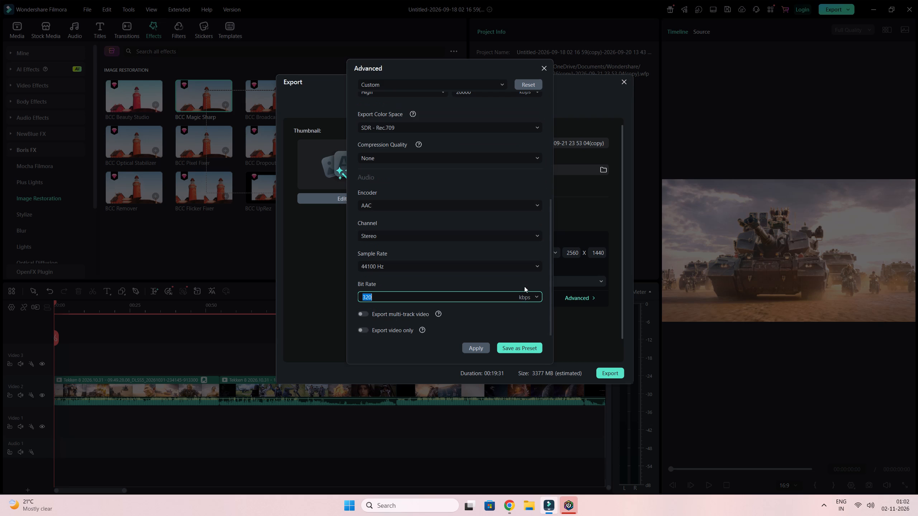
{"action": "left_click", "coordinate": [545, 286]}
{"action": "scroll", "coordinate": [545, 286], "scroll_direction": "up", "scroll_amount": 10}
{"action": "scroll", "coordinate": [527, 183], "scroll_direction": "up", "scroll_amount": 4}
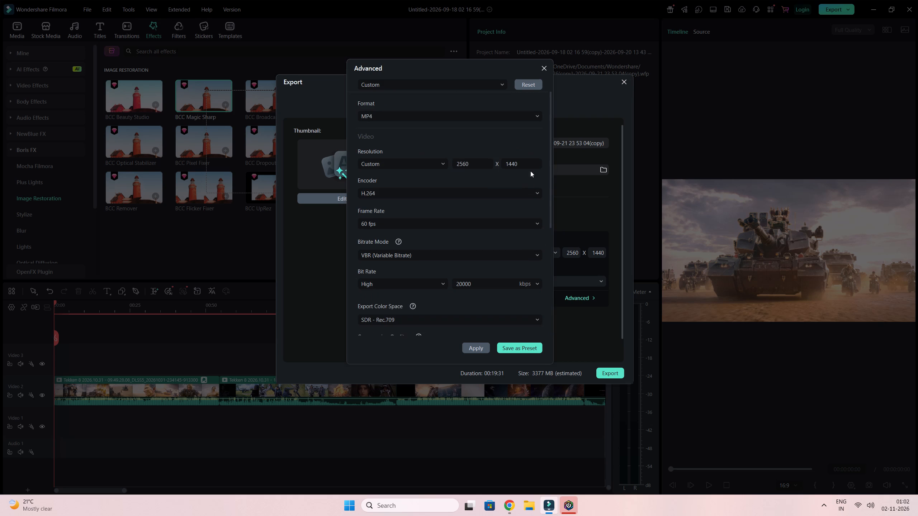
{"action": "left_click", "coordinate": [483, 347]}
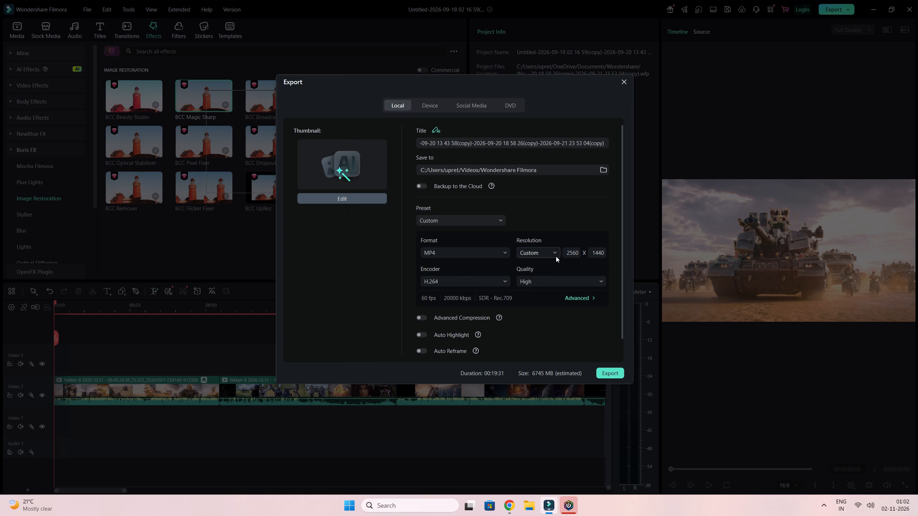
Replace the export title with "Tekken 8 character episodes" and start exporting the video.
{"action": "left_click", "coordinate": [489, 147]}
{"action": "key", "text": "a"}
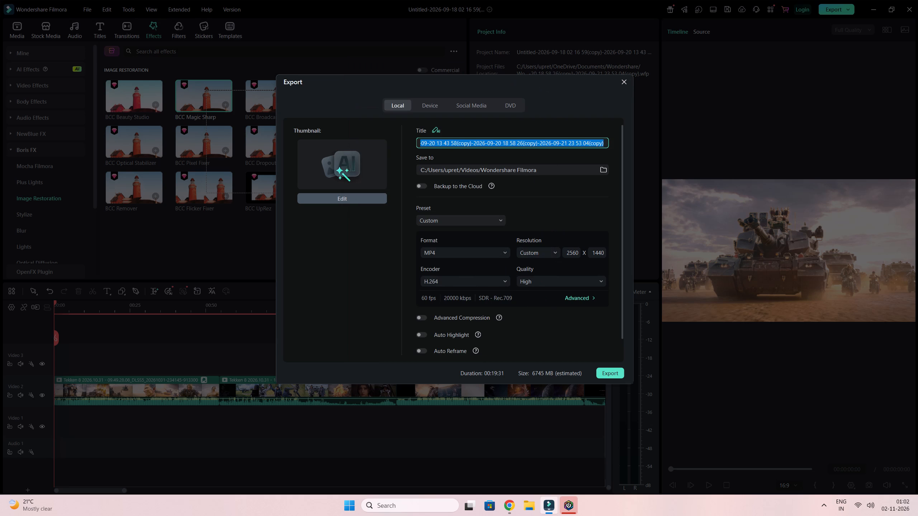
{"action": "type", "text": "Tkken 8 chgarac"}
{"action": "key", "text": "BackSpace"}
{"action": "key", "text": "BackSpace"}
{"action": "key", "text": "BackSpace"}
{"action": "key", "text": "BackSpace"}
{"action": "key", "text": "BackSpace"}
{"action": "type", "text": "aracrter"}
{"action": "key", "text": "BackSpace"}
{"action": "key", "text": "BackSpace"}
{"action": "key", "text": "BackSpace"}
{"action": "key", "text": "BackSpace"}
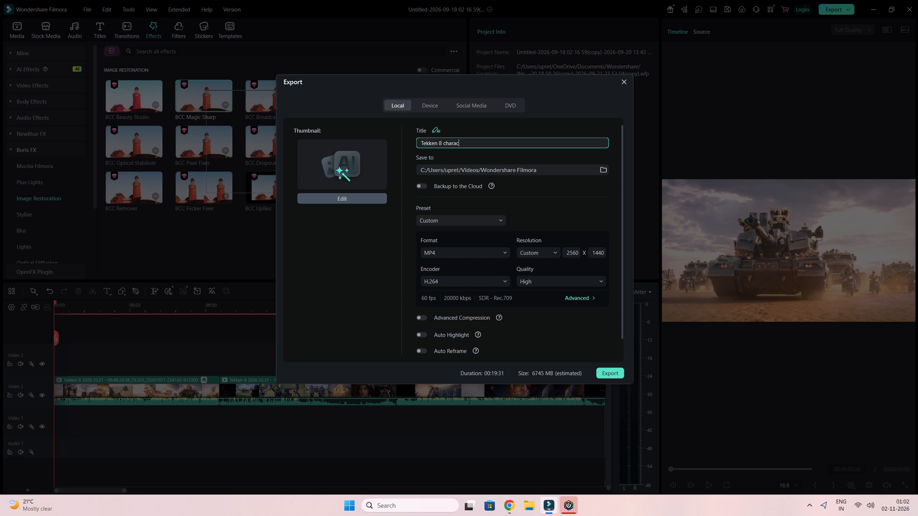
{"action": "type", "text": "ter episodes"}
{"action": "left_click", "coordinate": [610, 371]}
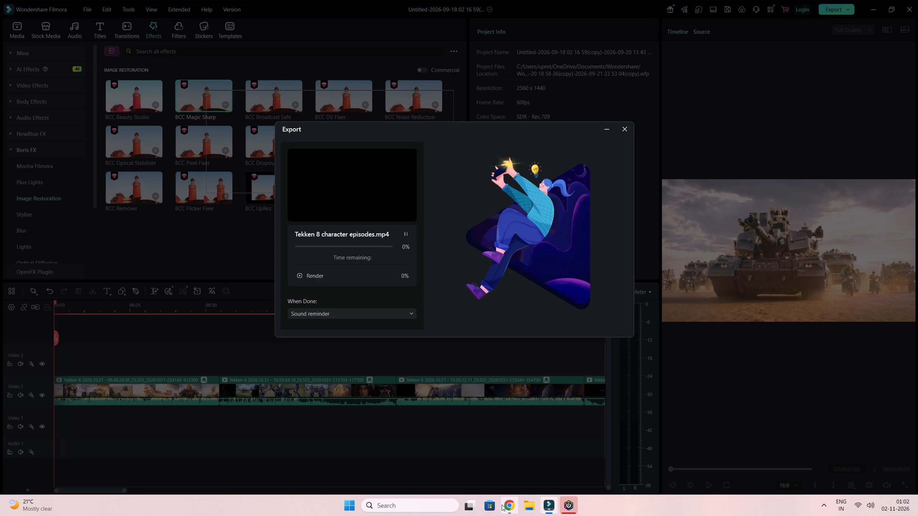
Switch to the YouTube page in Chrome and play the suggested video "Snow Castle -Mundus Arrange- (Winter Palace)".
{"action": "left_click", "coordinate": [502, 505]}
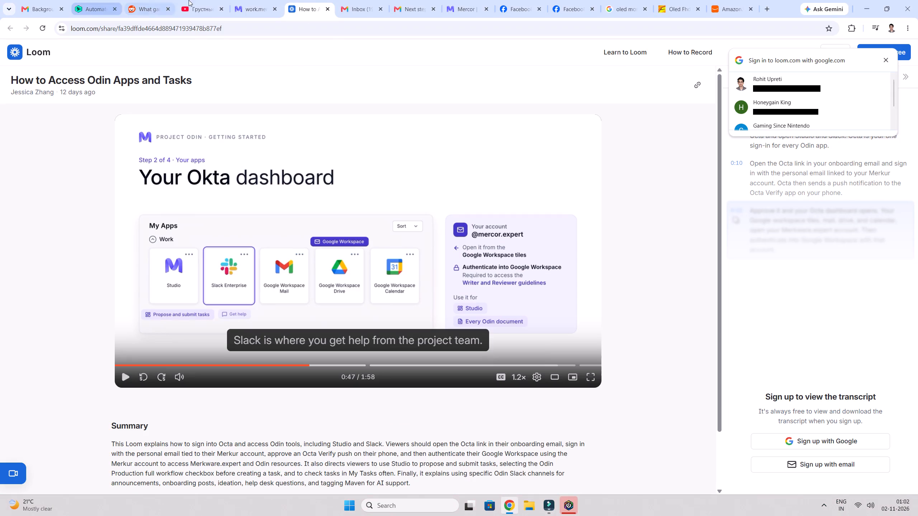
{"action": "left_click", "coordinate": [203, 0]}
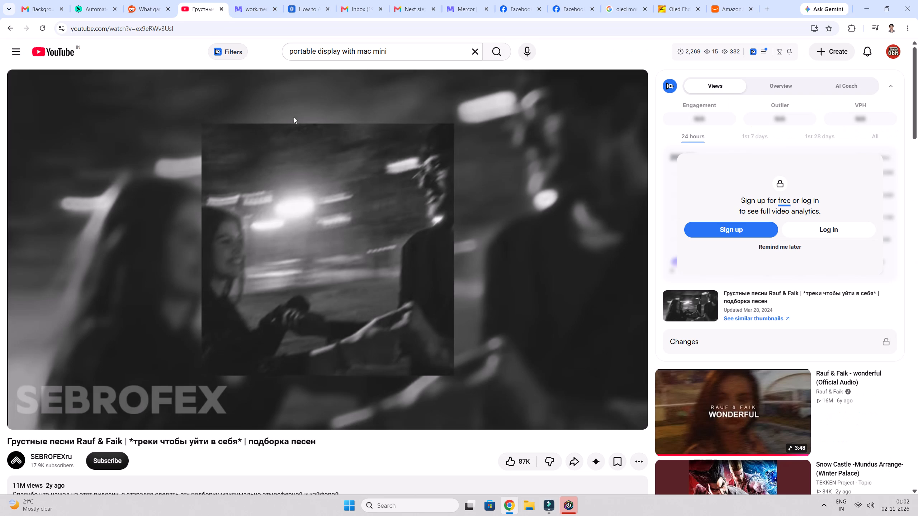
{"action": "scroll", "coordinate": [637, 454], "scroll_direction": "down", "scroll_amount": 3}
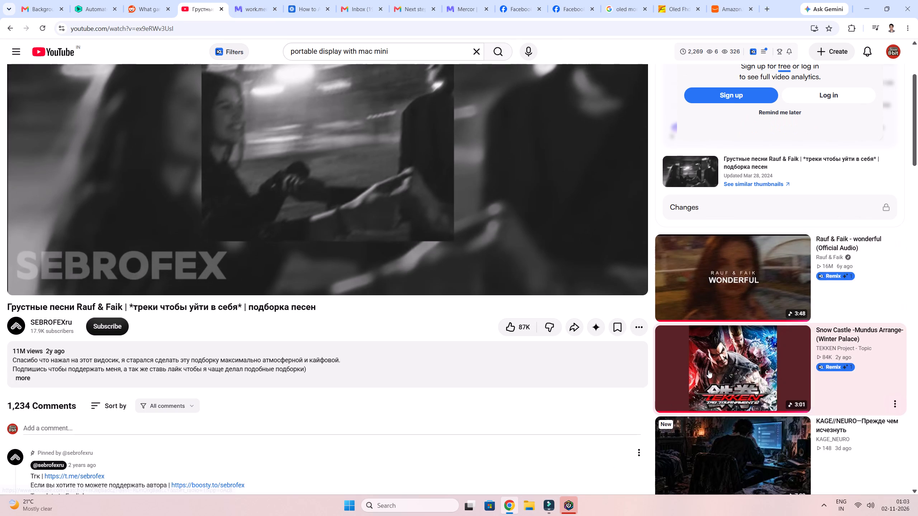
{"action": "left_click", "coordinate": [708, 370]}
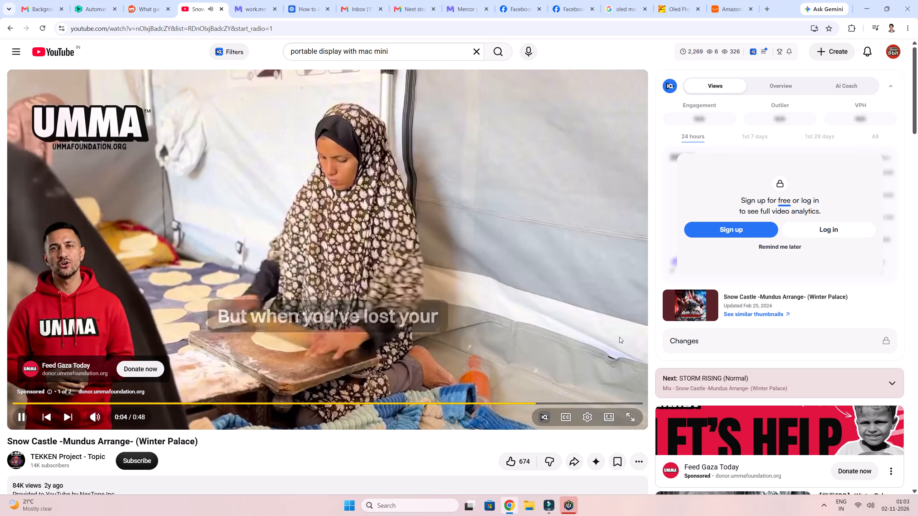
In Chrome, skip the YouTube ad before Snow Castle -Mundus Arrange-, then lower the video's playback quality.
{"action": "left_click", "coordinate": [615, 389]}
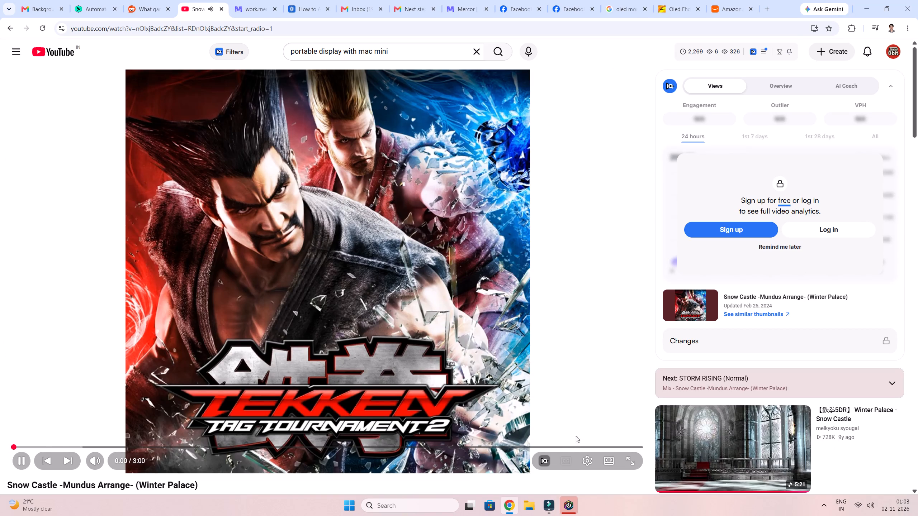
{"action": "left_click", "coordinate": [588, 458]}
{"action": "left_click", "coordinate": [590, 433]}
{"action": "left_click", "coordinate": [572, 415]}
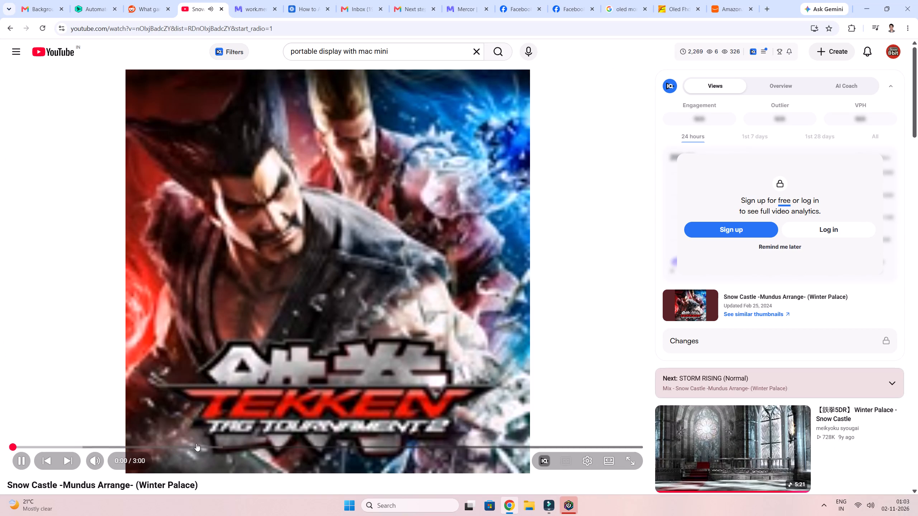
{"action": "left_click_drag", "start_coordinate": [105, 459], "coordinate": [109, 460]}
Search Google for "mac mini" in a new browser tab.
{"action": "left_click", "coordinate": [772, 0]}
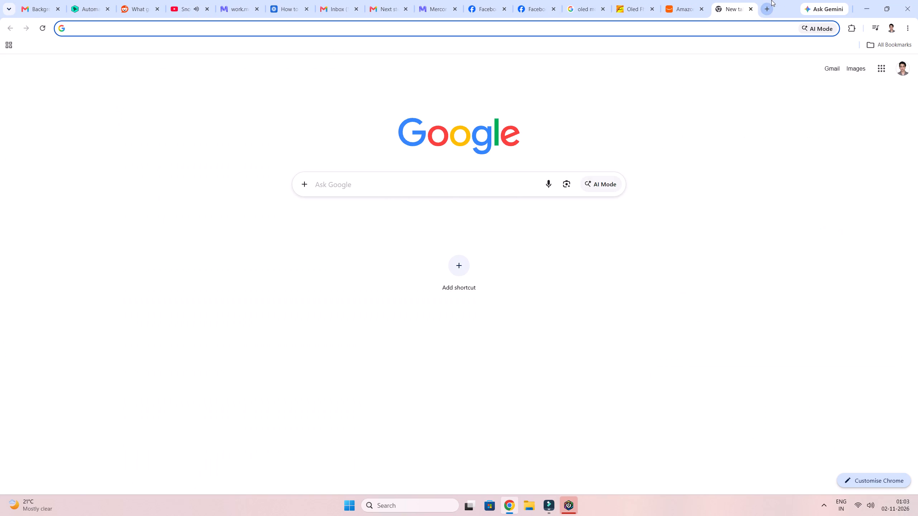
{"action": "type", "text": "mac mini"}
{"action": "key", "text": "space"}
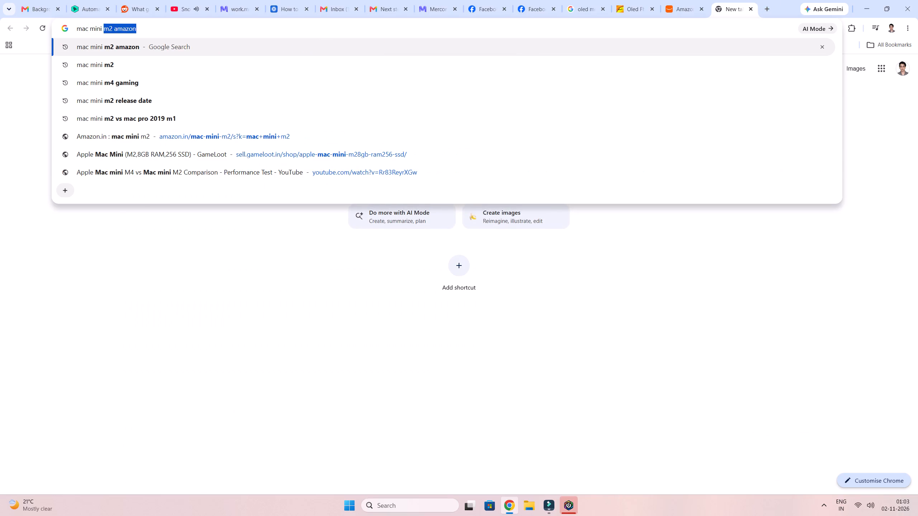
{"action": "key", "text": "BackSpace"}
{"action": "key", "text": "Return"}
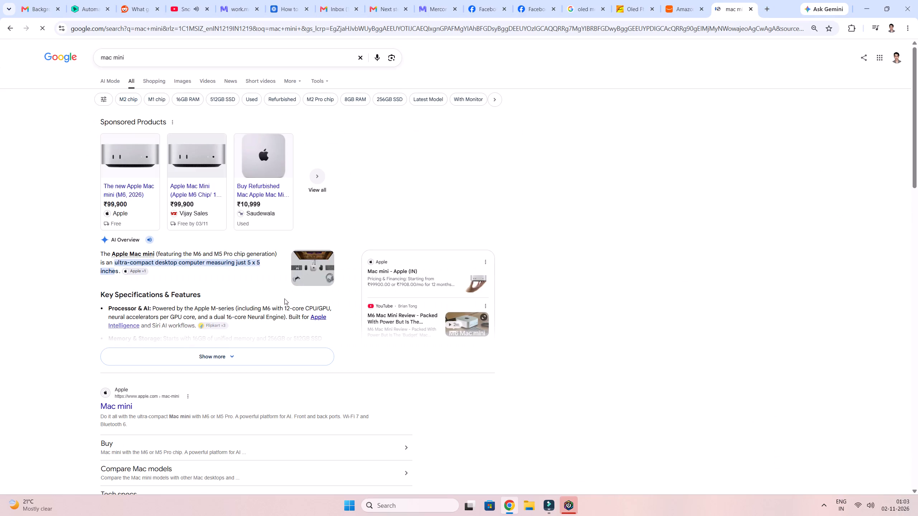
Search Google for "olx" and open the OLX India classifieds site.
{"action": "left_click", "coordinate": [163, 27]}
{"action": "type", "text": "olx"}
{"action": "key", "text": "BackSpace"}
{"action": "key", "text": "Return"}
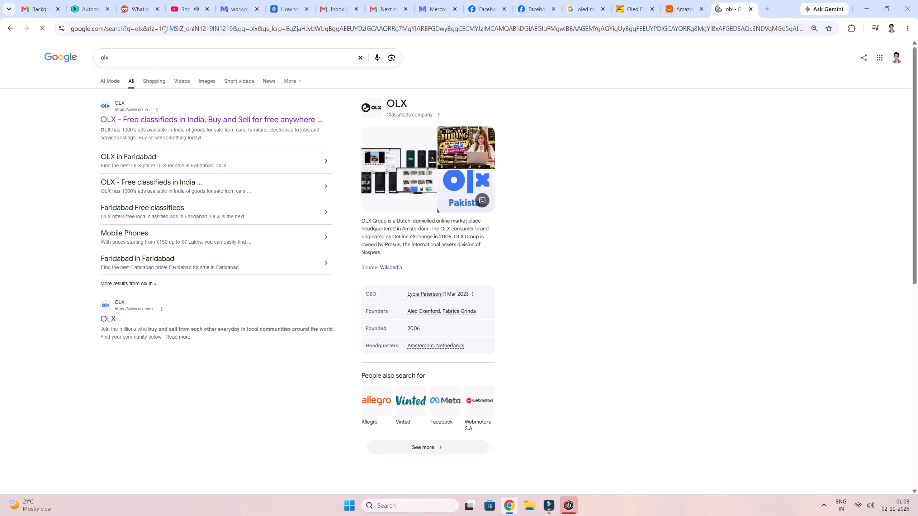
{"action": "double_click", "coordinate": [129, 119]}
Search the OLX classifieds for "mac mini".
{"action": "left_click", "coordinate": [204, 48]}
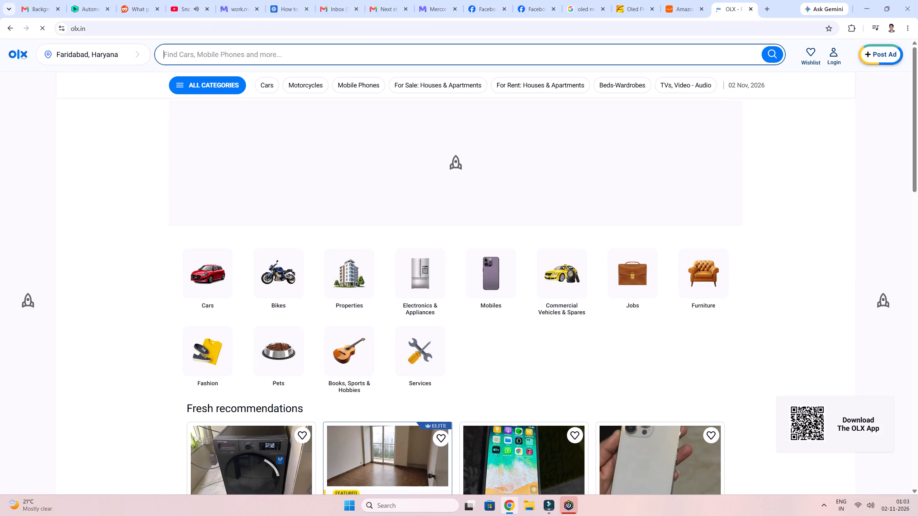
{"action": "type", "text": "macx m"}
{"action": "key", "text": "BackSpace"}
{"action": "key", "text": "BackSpace"}
{"action": "key", "text": "BackSpace"}
{"action": "key", "text": "BackSpace"}
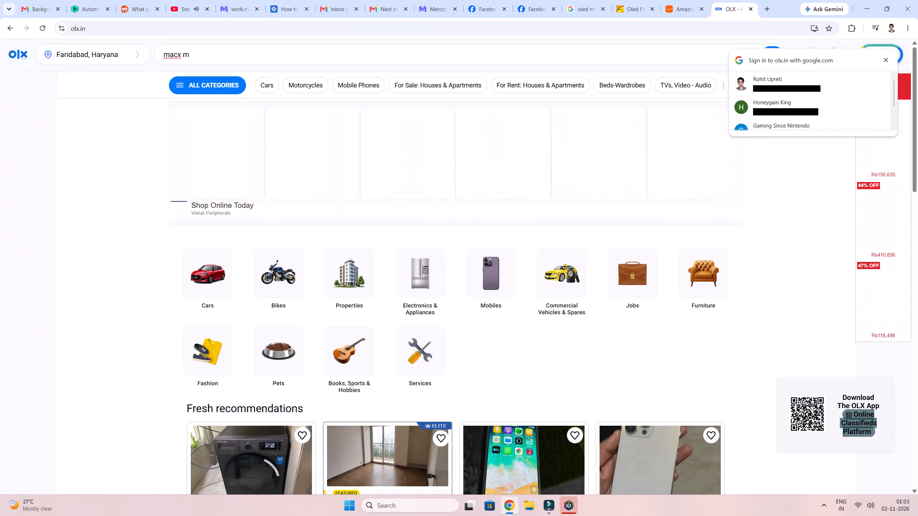
{"action": "left_click_drag", "start_coordinate": [207, 45], "coordinate": [205, 49]}
{"action": "key", "text": "BackSpace"}
{"action": "key", "text": "BackSpace"}
{"action": "key", "text": "BackSpace"}
{"action": "key", "text": "space"}
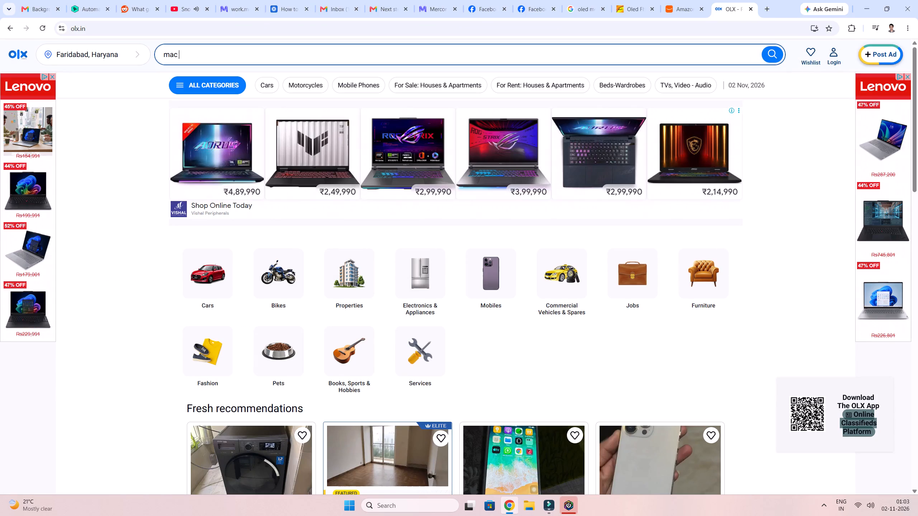
{"action": "type", "text": "mini"}
{"action": "key", "text": "Return"}
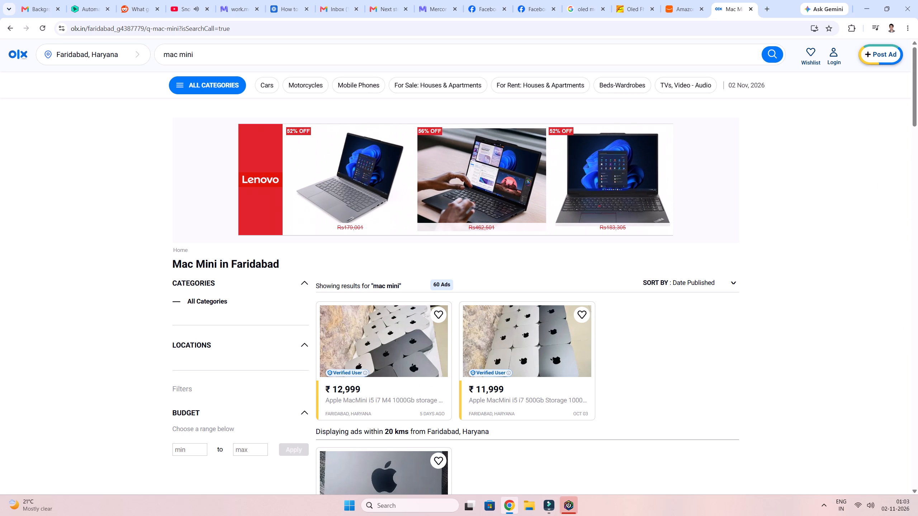
Browse the Mac mini ads, open the "mac mini 2019" listing in Dwarka past the interstitial ad, and read its details.
{"action": "scroll", "coordinate": [270, 125], "scroll_direction": "down", "scroll_amount": 8}
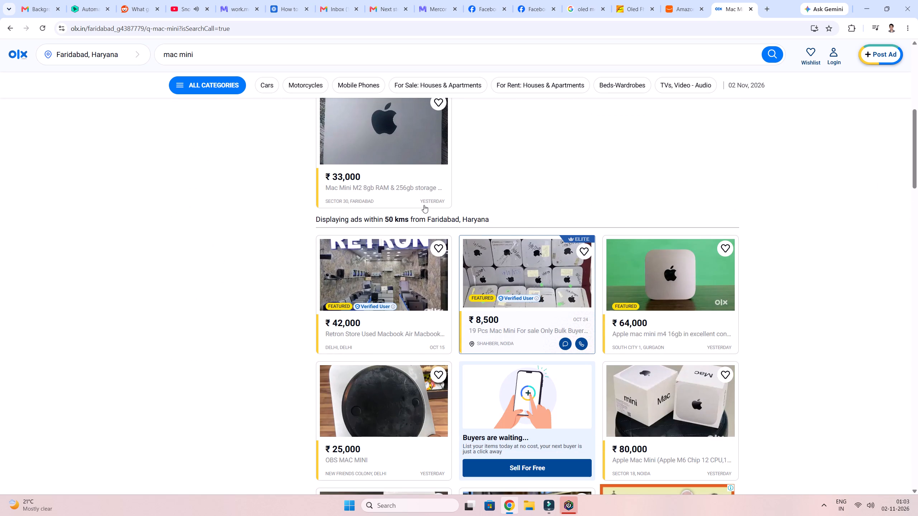
{"action": "scroll", "coordinate": [422, 226], "scroll_direction": "down", "scroll_amount": 2}
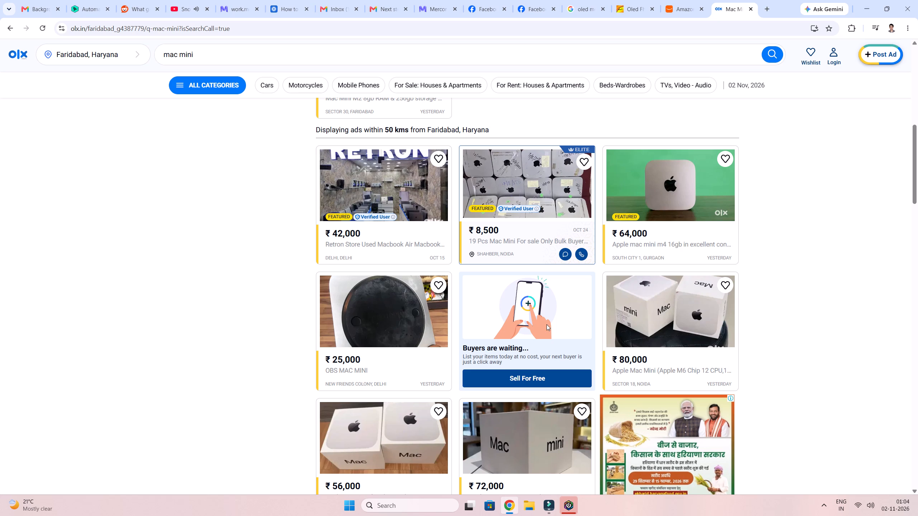
{"action": "scroll", "coordinate": [548, 326], "scroll_direction": "down", "scroll_amount": 6}
{"action": "scroll", "coordinate": [443, 414], "scroll_direction": "down", "scroll_amount": 5}
{"action": "scroll", "coordinate": [579, 409], "scroll_direction": "down", "scroll_amount": 6}
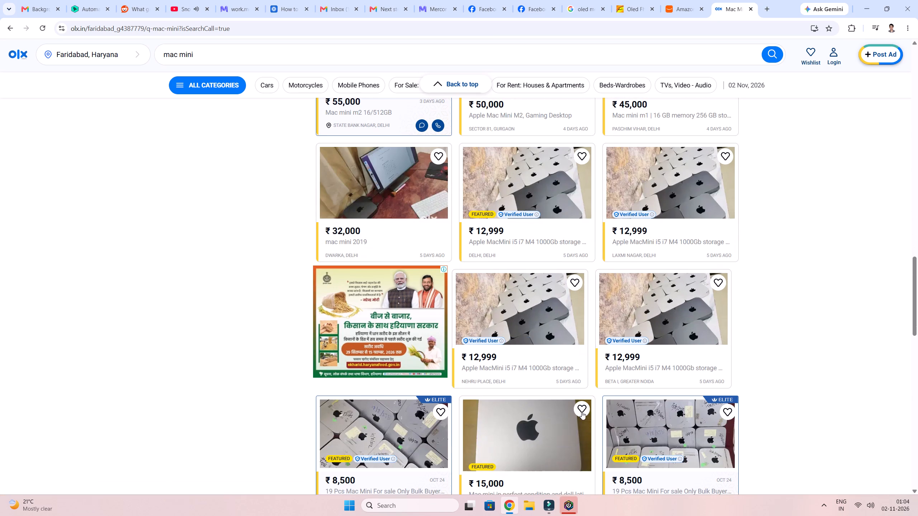
{"action": "scroll", "coordinate": [413, 354], "scroll_direction": "up", "scroll_amount": 5}
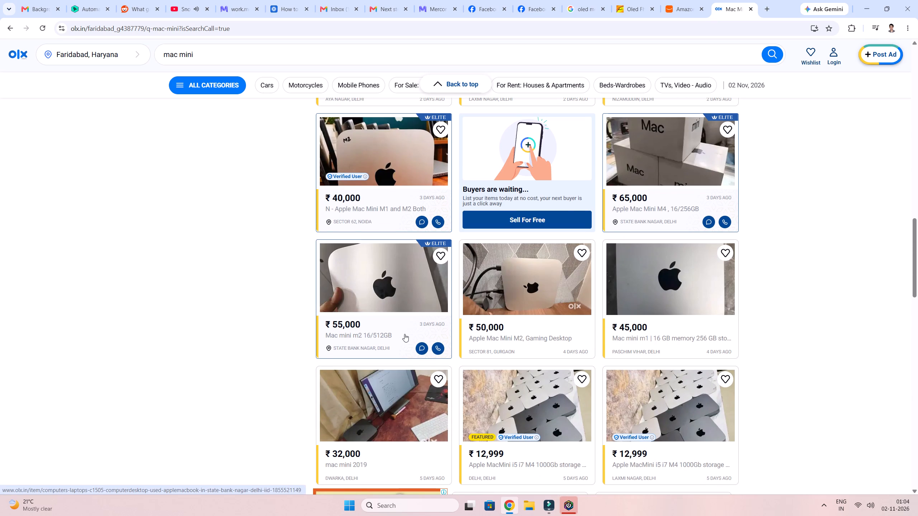
{"action": "scroll", "coordinate": [401, 404], "scroll_direction": "down", "scroll_amount": 1}
{"action": "left_click", "coordinate": [372, 377]}
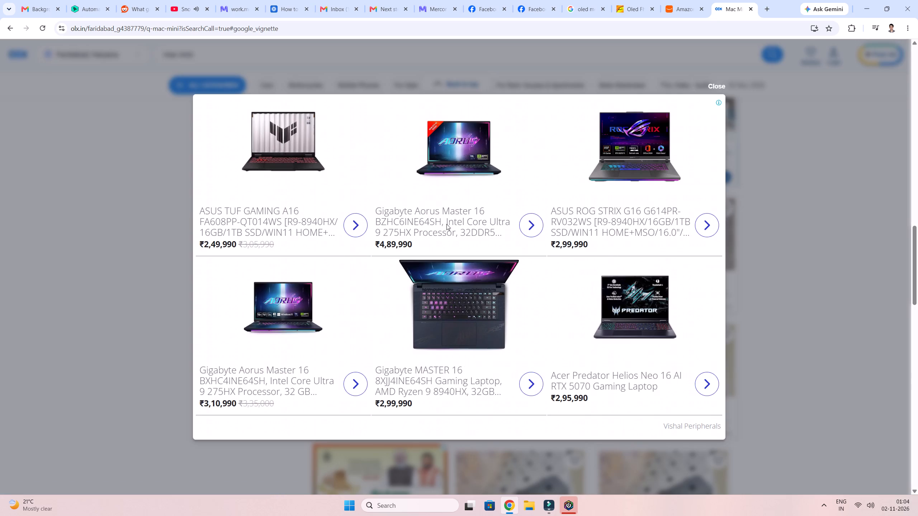
{"action": "left_click", "coordinate": [714, 87]}
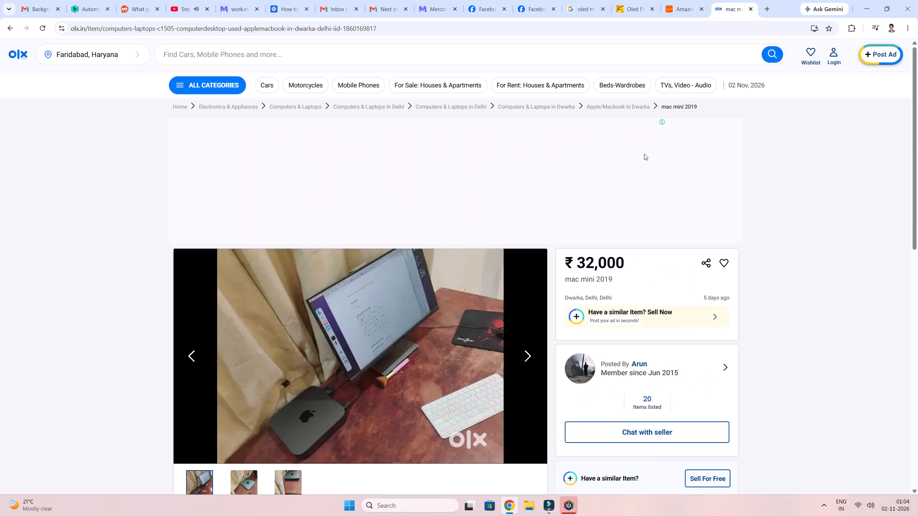
{"action": "scroll", "coordinate": [537, 262], "scroll_direction": "down", "scroll_amount": 5}
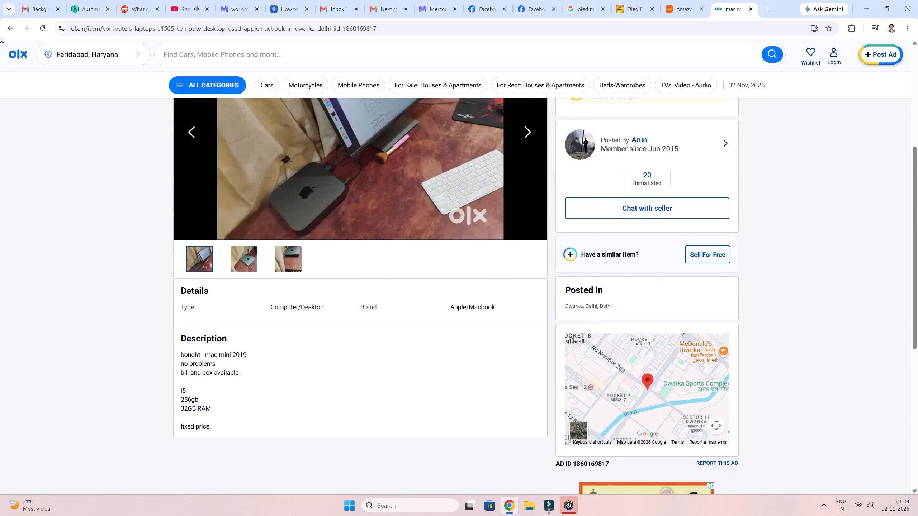
{"action": "scroll", "coordinate": [309, 206], "scroll_direction": "up", "scroll_amount": 2}
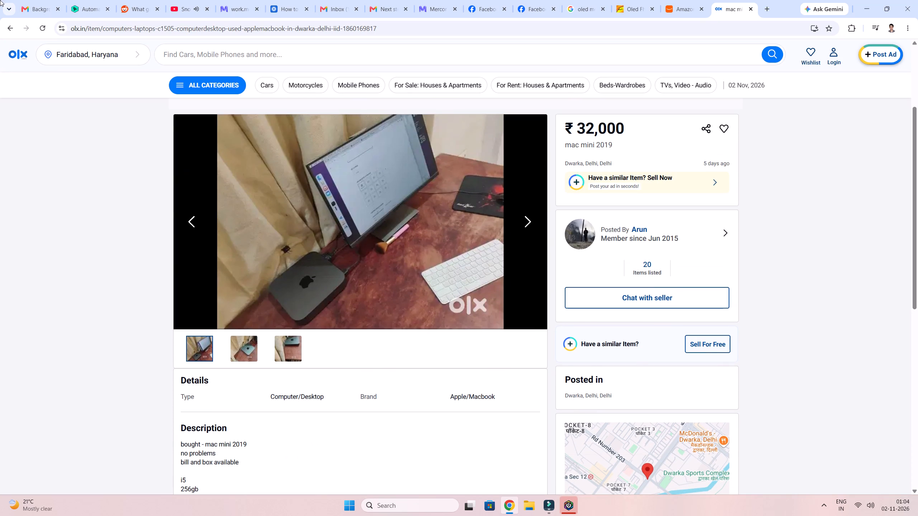
Return to the Mac mini results, load more ads, and examine the remaining models, specifications and prices.
{"action": "left_click", "coordinate": [5, 32]}
{"action": "scroll", "coordinate": [501, 419], "scroll_direction": "down", "scroll_amount": 5}
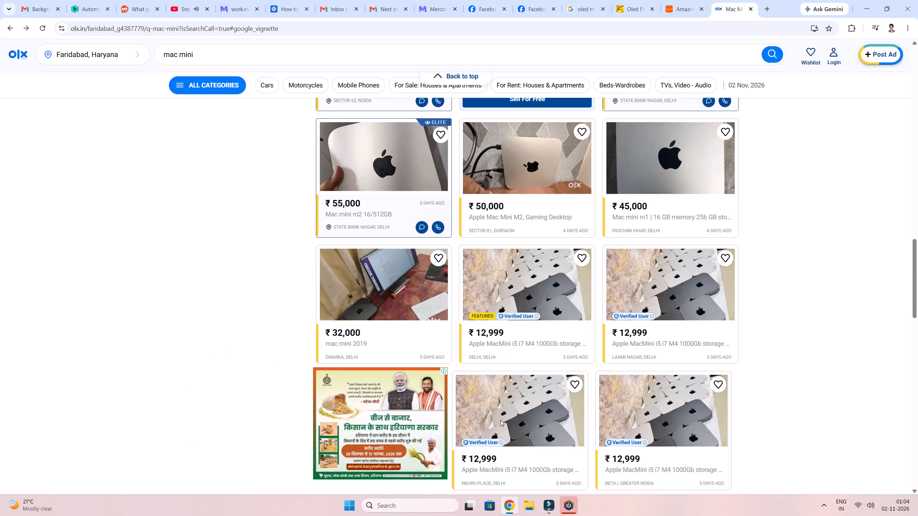
{"action": "scroll", "coordinate": [532, 413], "scroll_direction": "down", "scroll_amount": 10}
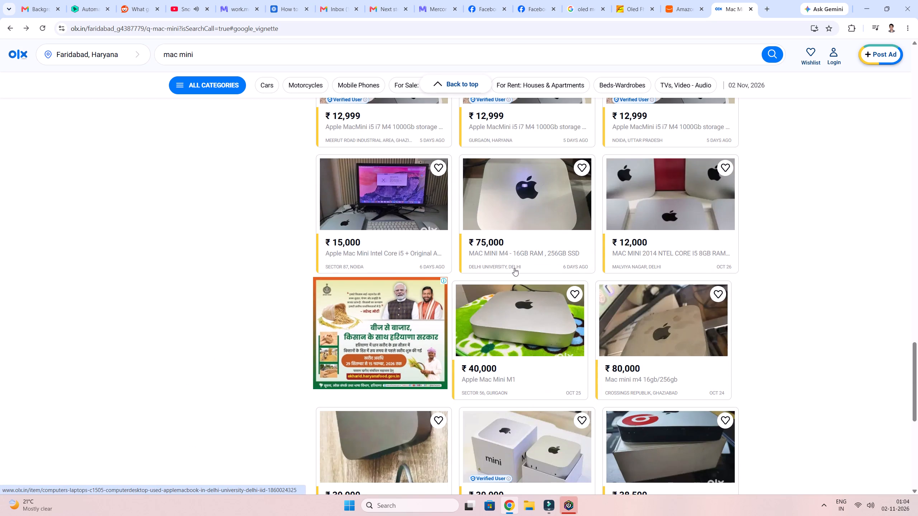
{"action": "scroll", "coordinate": [612, 261], "scroll_direction": "down", "scroll_amount": 2}
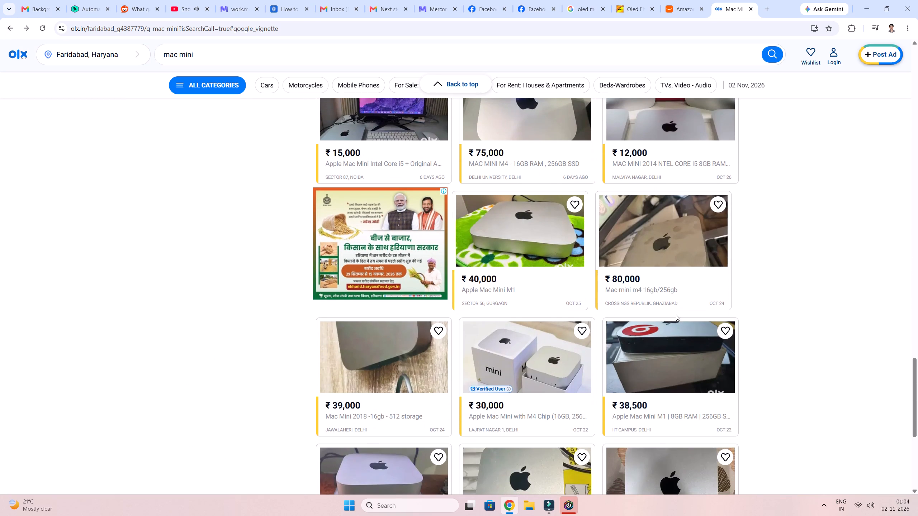
{"action": "scroll", "coordinate": [505, 302], "scroll_direction": "down", "scroll_amount": 2}
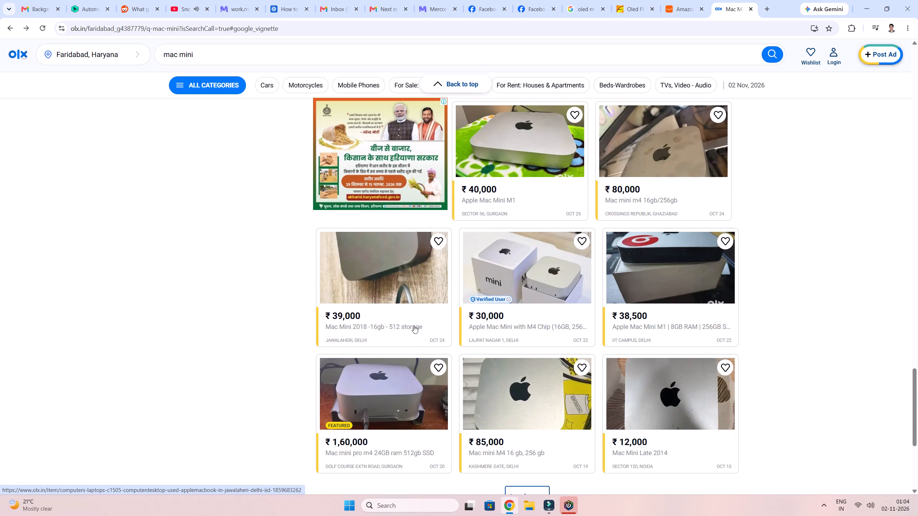
{"action": "scroll", "coordinate": [690, 341], "scroll_direction": "down", "scroll_amount": 2}
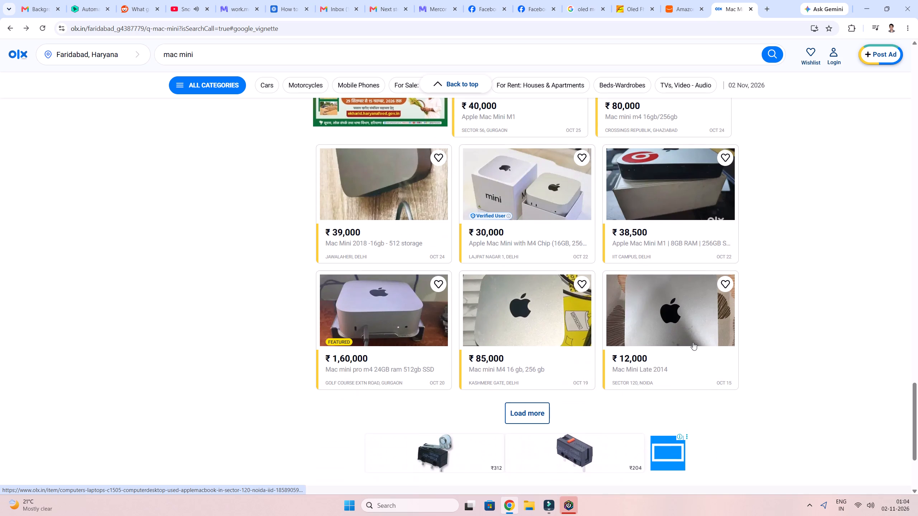
{"action": "left_click", "coordinate": [517, 411]}
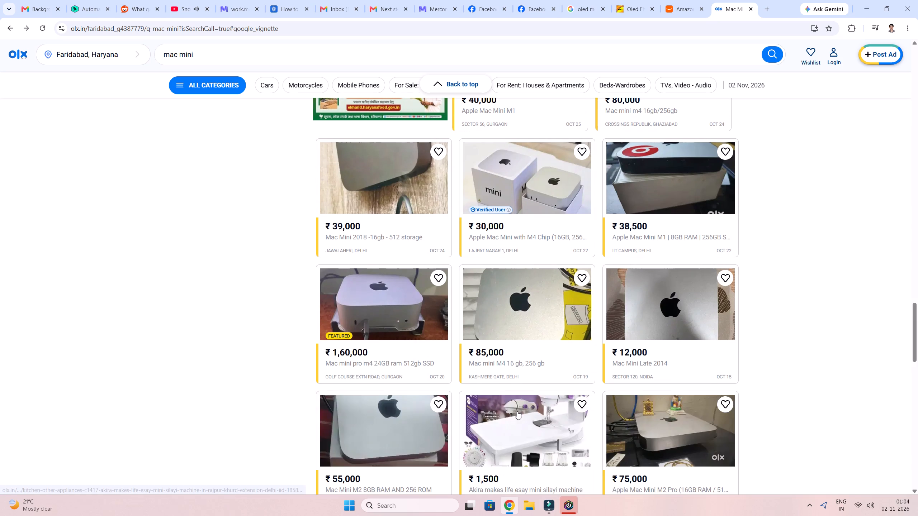
{"action": "scroll", "coordinate": [517, 411], "scroll_direction": "down", "scroll_amount": 4}
{"action": "scroll", "coordinate": [610, 344], "scroll_direction": "down", "scroll_amount": 2}
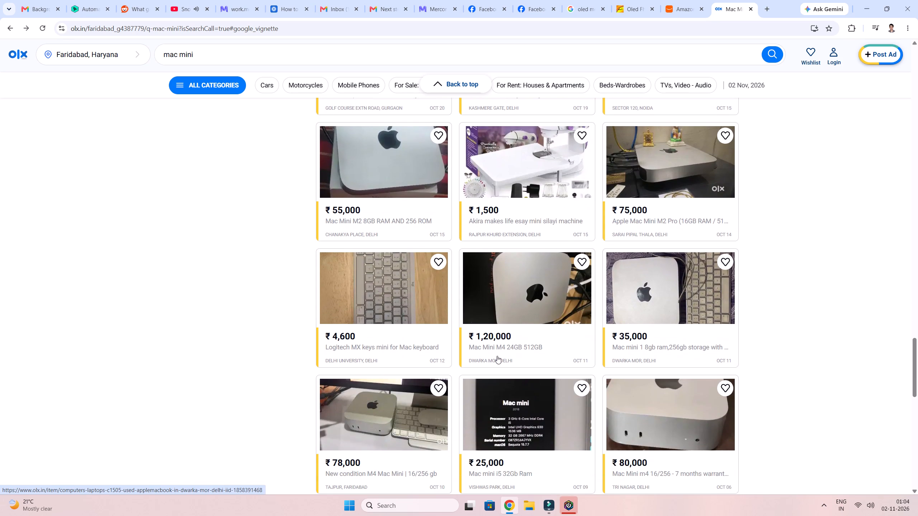
{"action": "scroll", "coordinate": [431, 356], "scroll_direction": "down", "scroll_amount": 2}
{"action": "scroll", "coordinate": [562, 368], "scroll_direction": "down", "scroll_amount": 1}
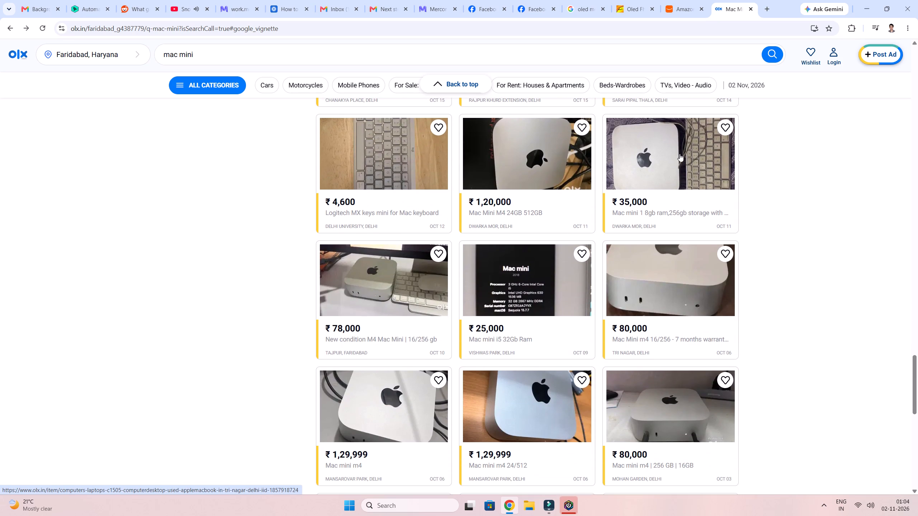
{"action": "scroll", "coordinate": [510, 350], "scroll_direction": "down", "scroll_amount": 5}
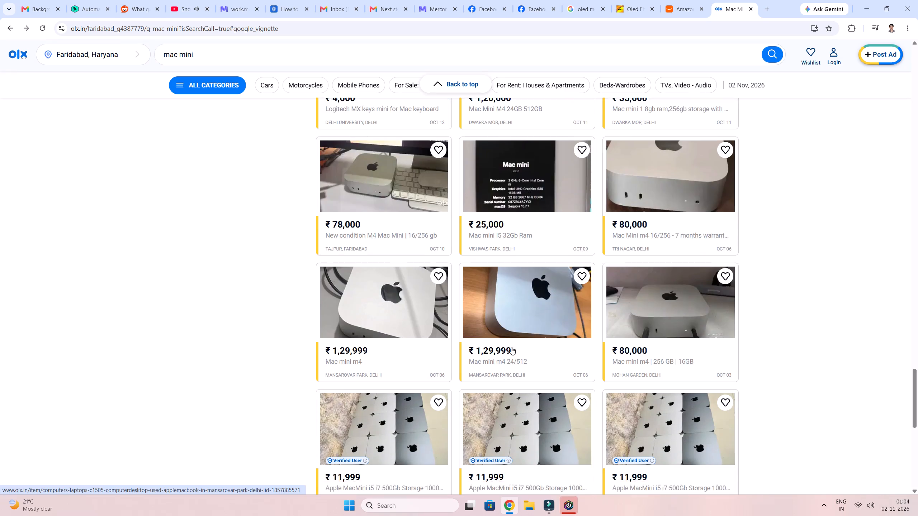
{"action": "scroll", "coordinate": [511, 347], "scroll_direction": "down", "scroll_amount": 1}
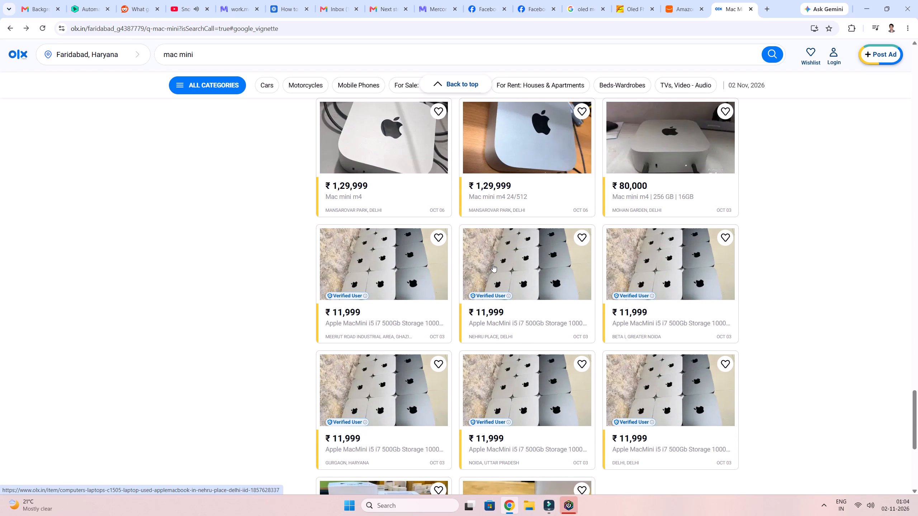
{"action": "scroll", "coordinate": [493, 264], "scroll_direction": "down", "scroll_amount": 6}
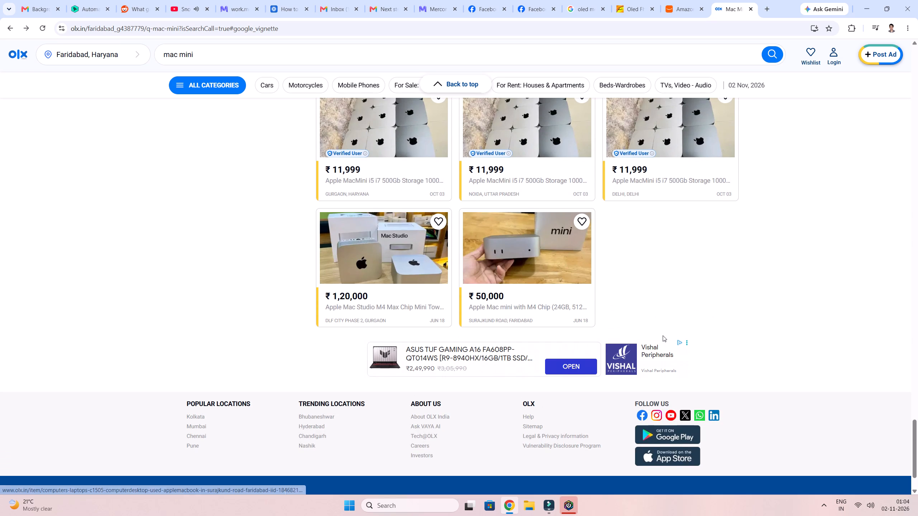
{"action": "scroll", "coordinate": [450, 313], "scroll_direction": "up", "scroll_amount": 2}
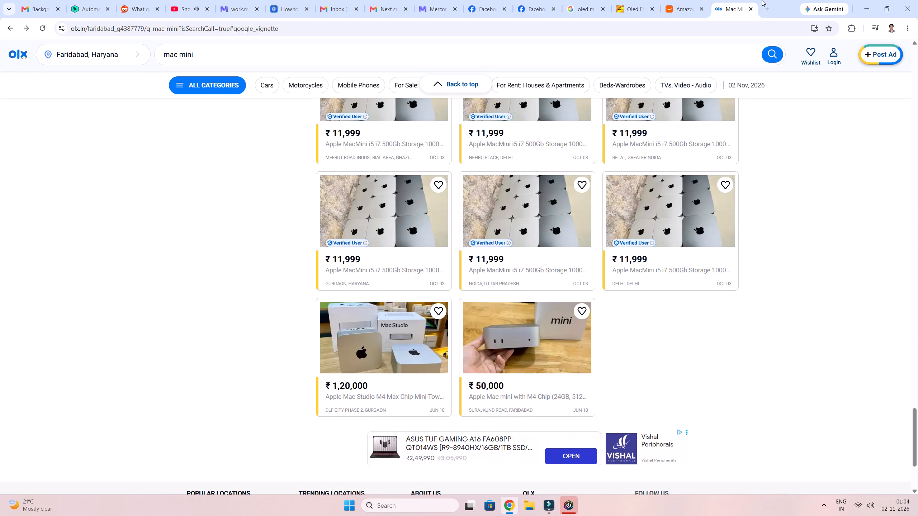
Search Google in a new tab for "how to add strorage in mac mini" and read the full AI Overview.
{"action": "left_click", "coordinate": [763, 0]}
{"action": "type", "text": "how to add strorage iubn"}
{"action": "key", "text": "BackSpace"}
{"action": "key", "text": "BackSpace"}
{"action": "key", "text": "BackSpace"}
{"action": "type", "text": "n mac mini"}
{"action": "key", "text": "Return"}
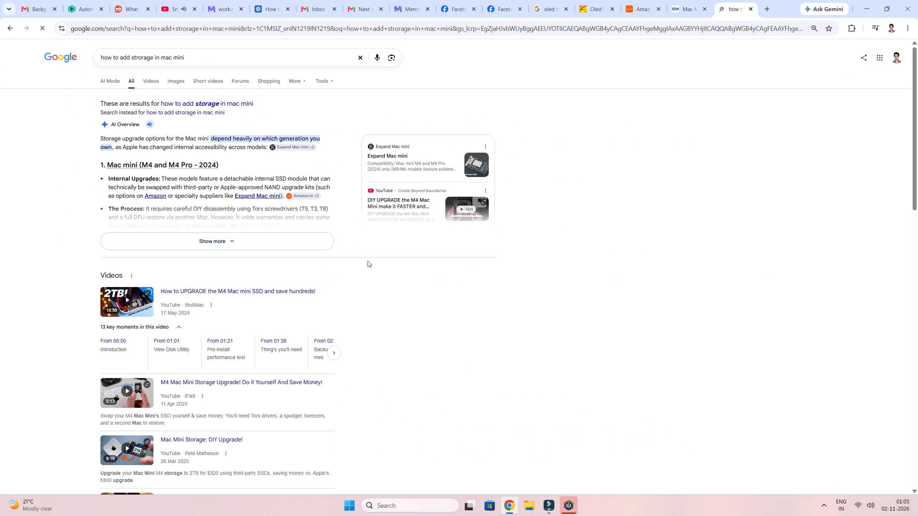
{"action": "left_click", "coordinate": [143, 236]}
{"action": "scroll", "coordinate": [143, 236], "scroll_direction": "down", "scroll_amount": 5}
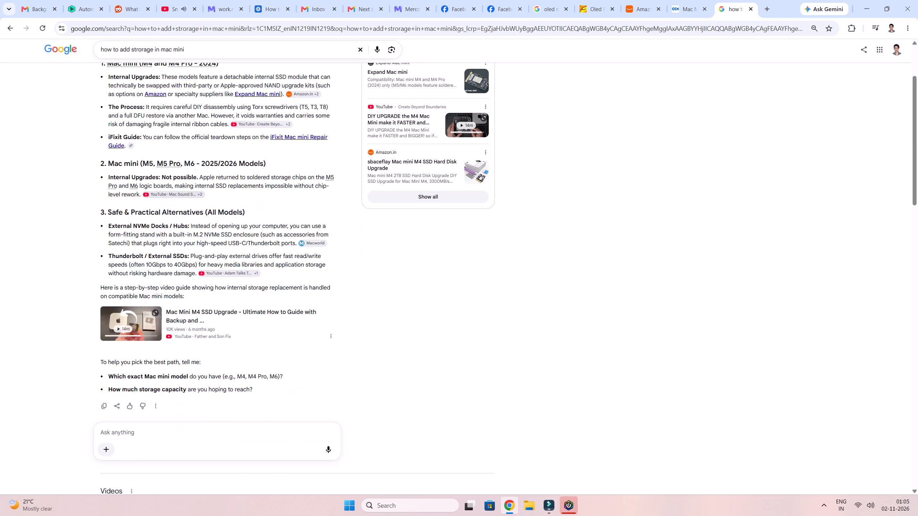
{"action": "scroll", "coordinate": [174, 83], "scroll_direction": "up", "scroll_amount": 2}
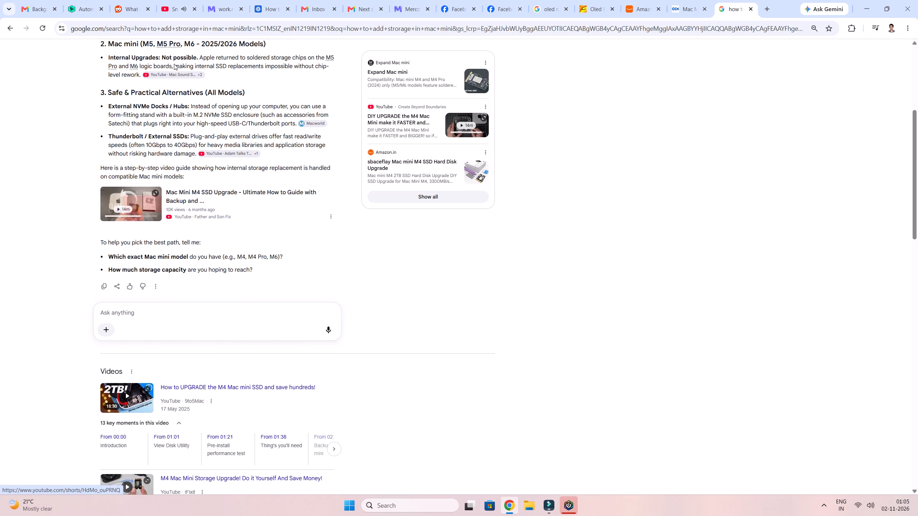
{"action": "scroll", "coordinate": [174, 64], "scroll_direction": "up", "scroll_amount": 6}
Add "m2" to the storage search and open the YouTube video "Increase Mac Mini M2 Storage".
{"action": "left_click", "coordinate": [190, 56]}
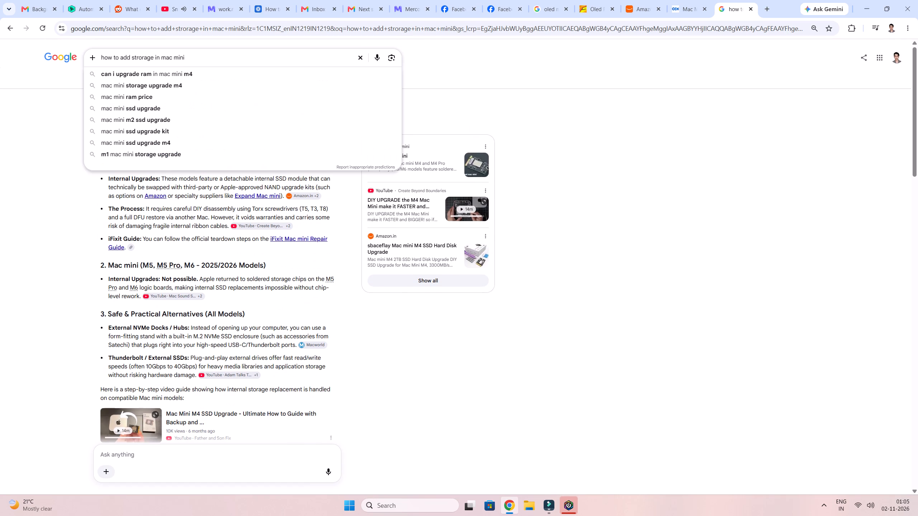
{"action": "key", "text": "space"}
{"action": "type", "text": "m2"}
{"action": "key", "text": "Return"}
{"action": "scroll", "coordinate": [192, 249], "scroll_direction": "down", "scroll_amount": 5}
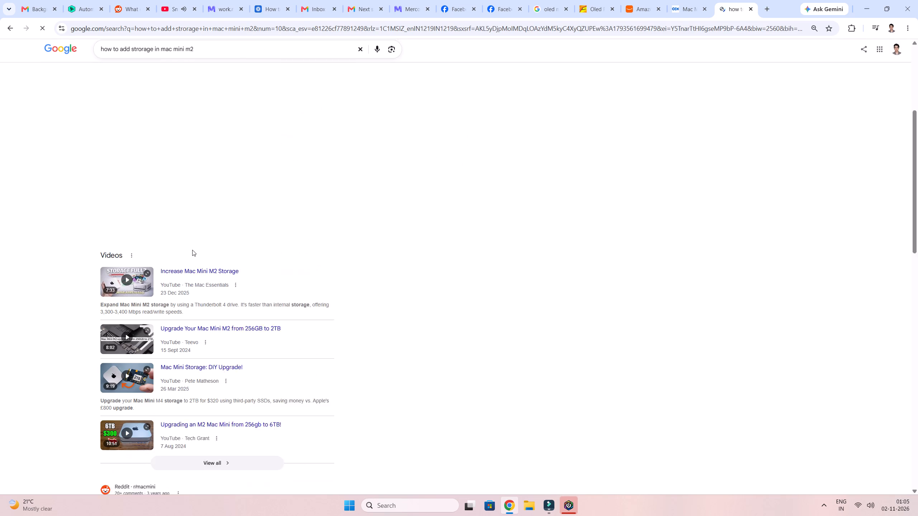
{"action": "left_click", "coordinate": [195, 247]}
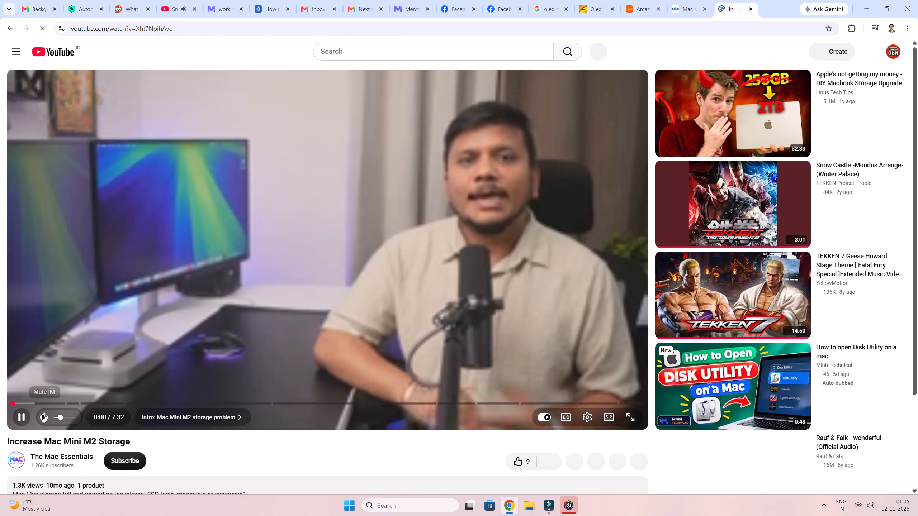
Adjust the volume of the Mac Mini M2 storage video and set its playback quality to 1080p60.
{"action": "left_click", "coordinate": [60, 415]}
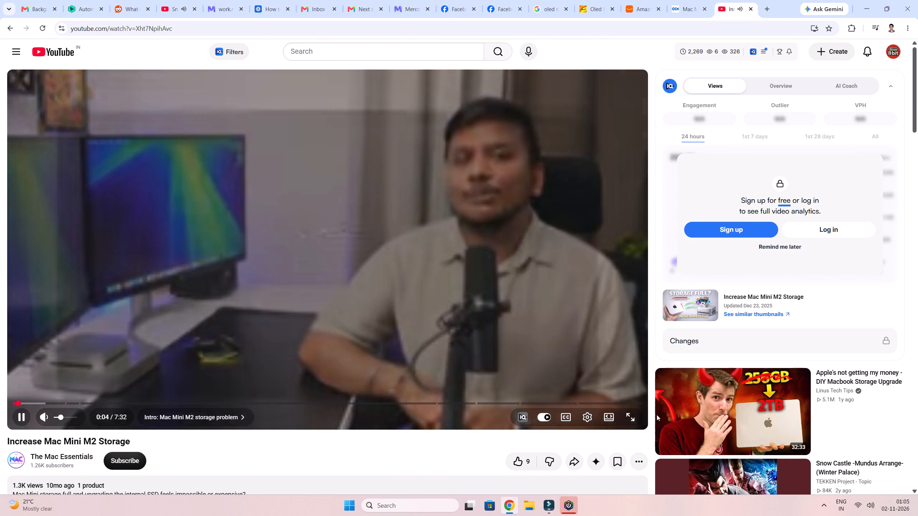
{"action": "left_click", "coordinate": [588, 416]}
{"action": "left_click", "coordinate": [590, 394]}
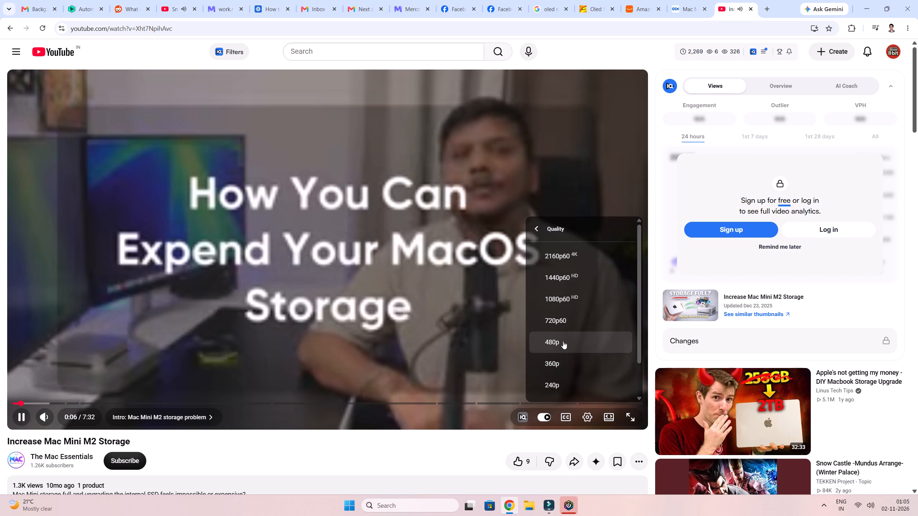
{"action": "left_click", "coordinate": [570, 302]}
Skip ahead through the Mac Mini M2 storage video to about 1:59.
{"action": "left_click", "coordinate": [122, 402]}
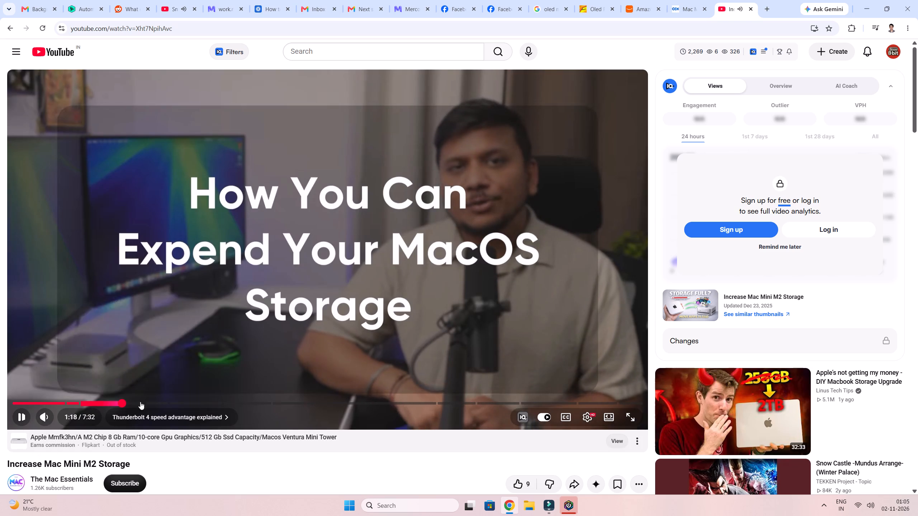
{"action": "left_click", "coordinate": [164, 403]}
{"action": "left_click", "coordinate": [181, 403]}
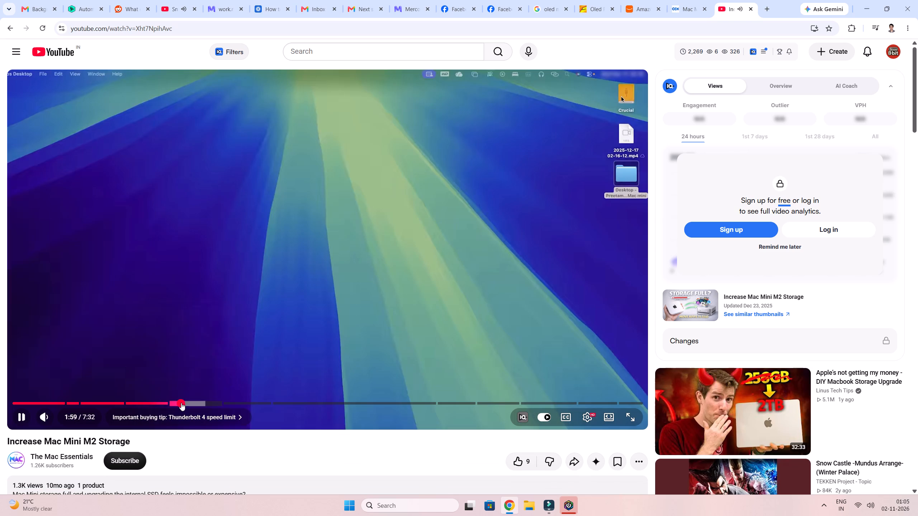
Skip ahead in the Mac Mini M2 storage video to the section on apps stored on an external drive, about 2:42.
{"action": "left_click", "coordinate": [194, 403]}
{"action": "left_click", "coordinate": [217, 400]}
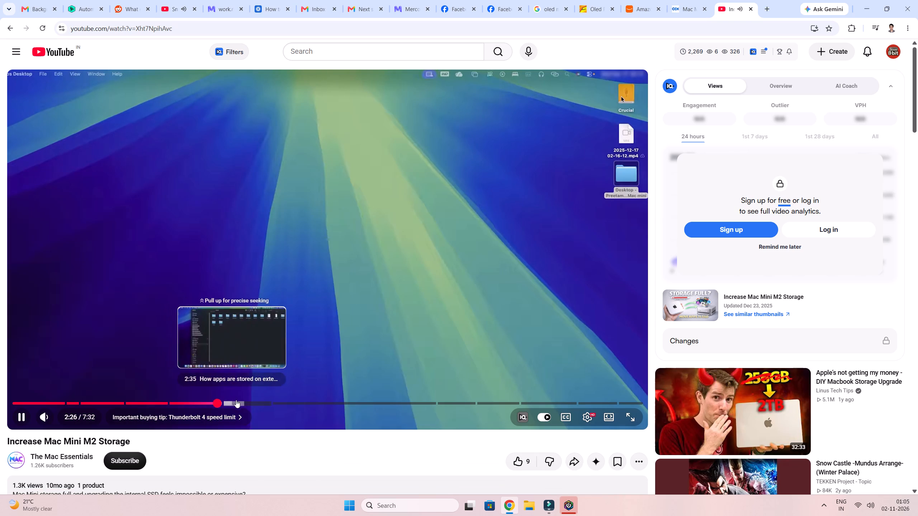
{"action": "left_click", "coordinate": [239, 401]}
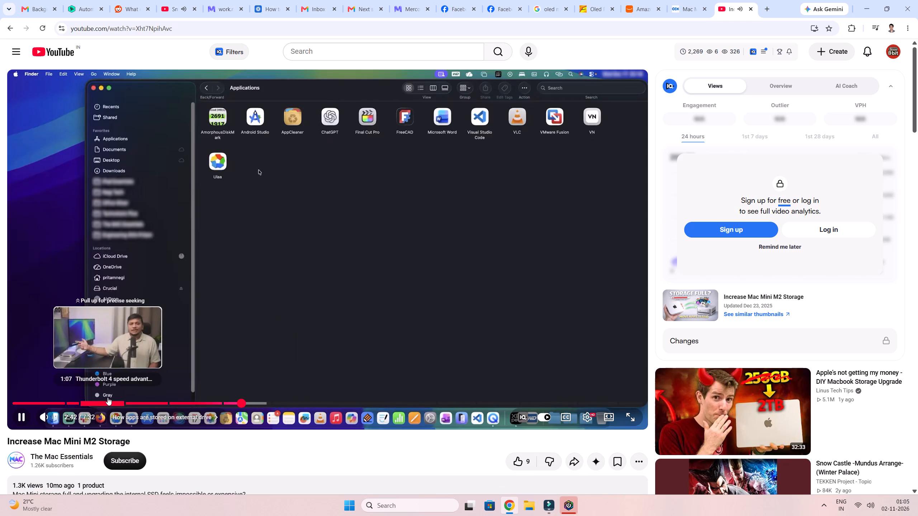
Go back to about 1:06 in the storage video and skim forward through the external SSD setup to about 2:03.
{"action": "left_click", "coordinate": [105, 398]}
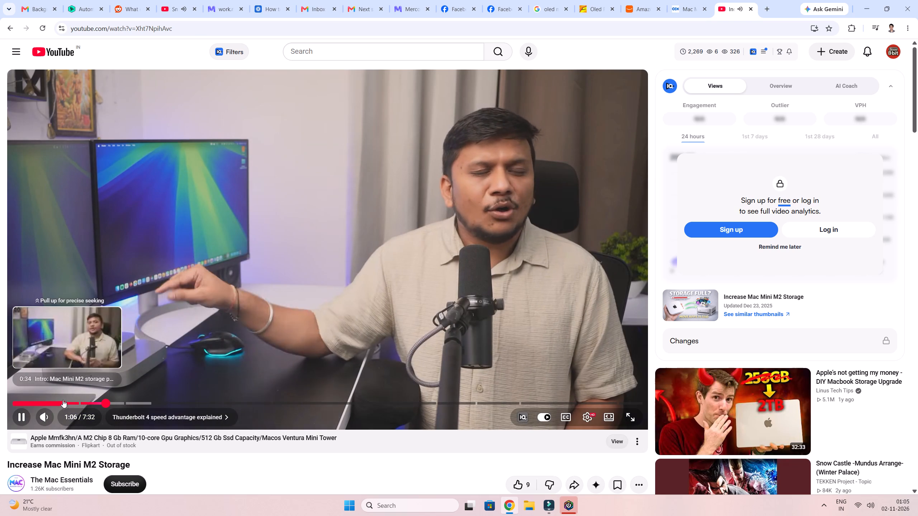
{"action": "left_click", "coordinate": [114, 399]}
{"action": "left_click", "coordinate": [129, 398]}
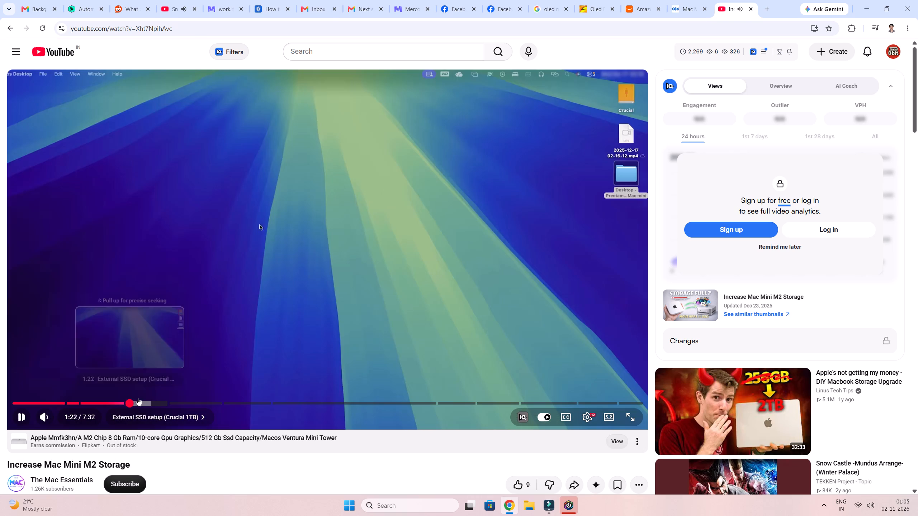
{"action": "left_click", "coordinate": [144, 400]}
{"action": "left_click", "coordinate": [160, 401]}
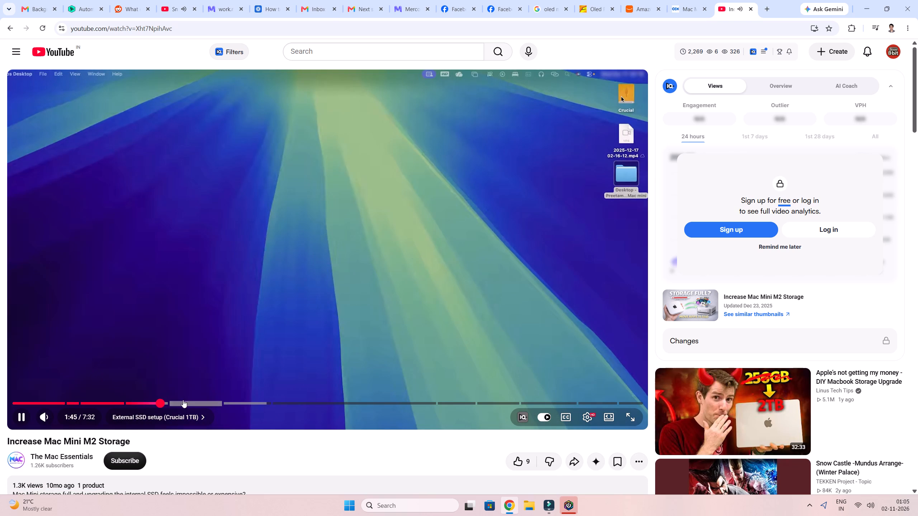
{"action": "left_click", "coordinate": [187, 399]}
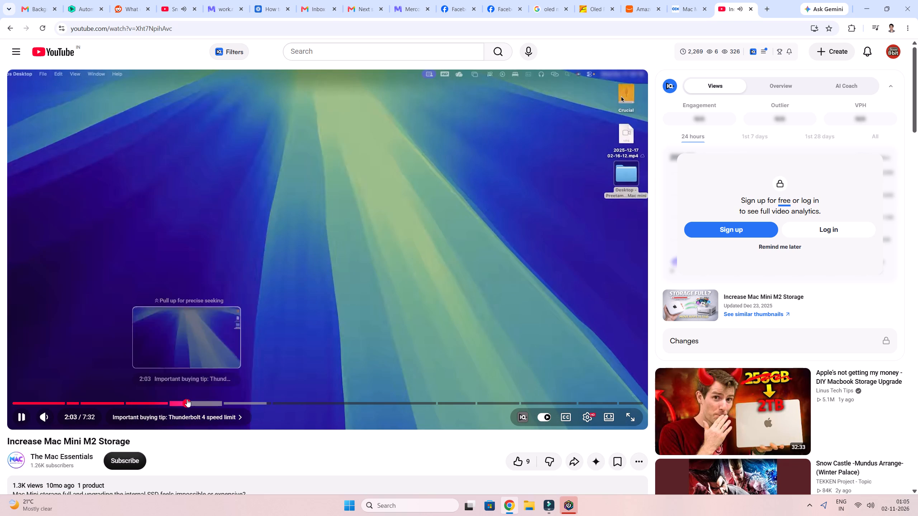